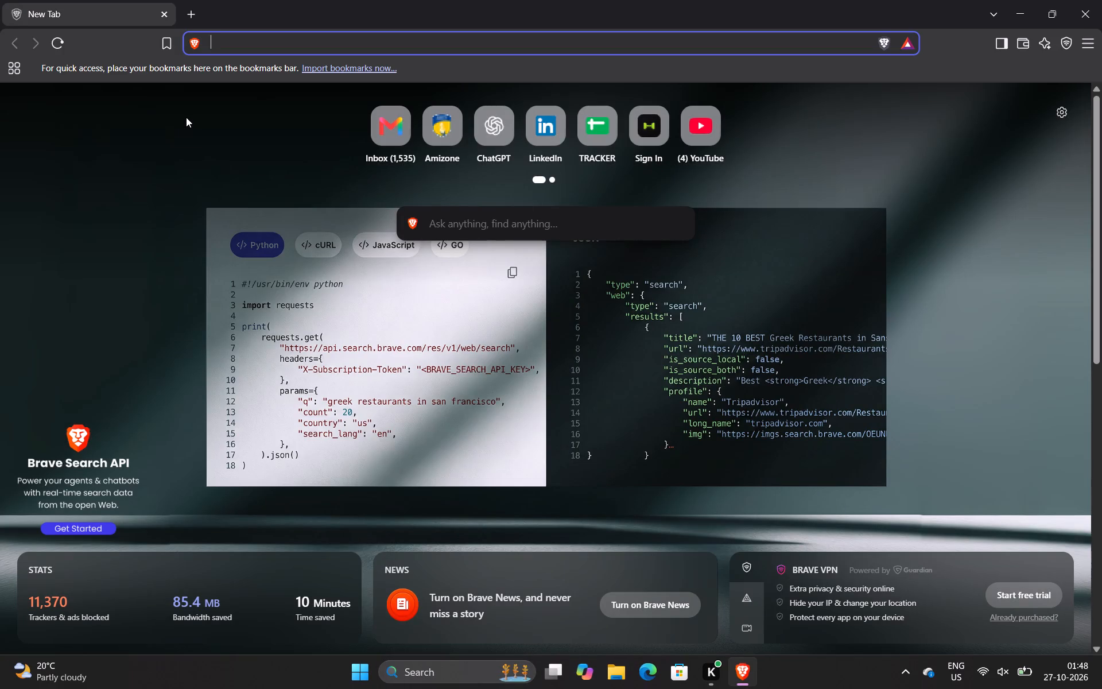
# Search the web for "canva", open the Canva website and go on to its design home page.
pyautogui.write('cnava=')
pyautogui.press('BackSpace')
pyautogui.press('BackSpace')
pyautogui.press('BackSpace')
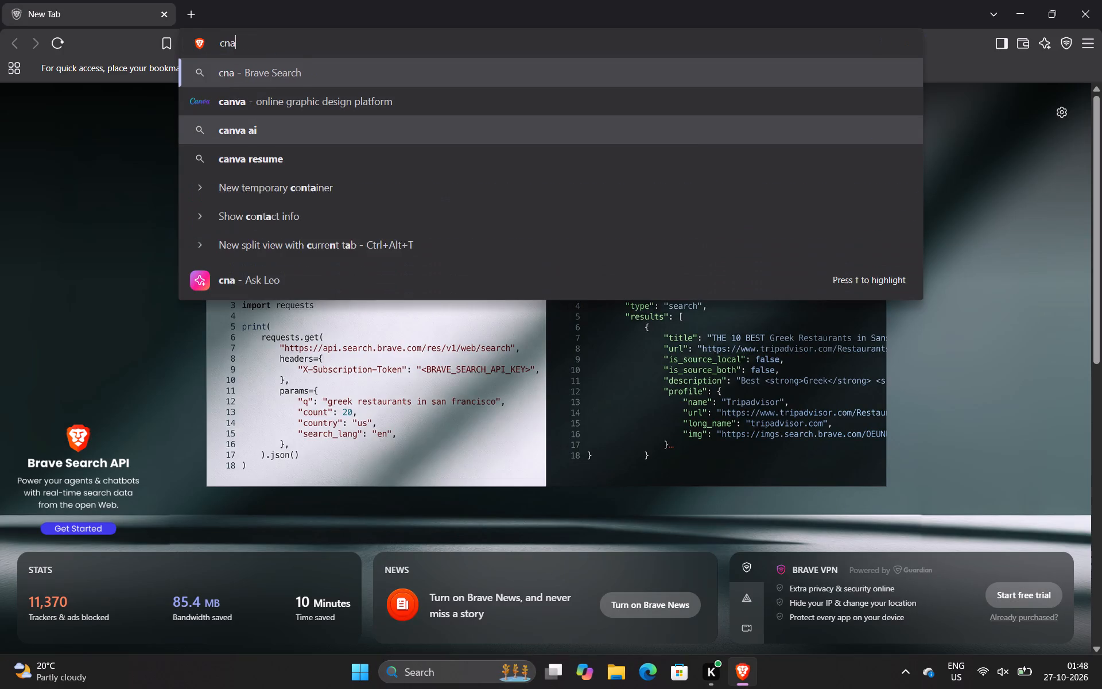
pyautogui.press('BackSpace')
pyautogui.press('BackSpace')
pyautogui.write('anva')
pyautogui.press('Return')
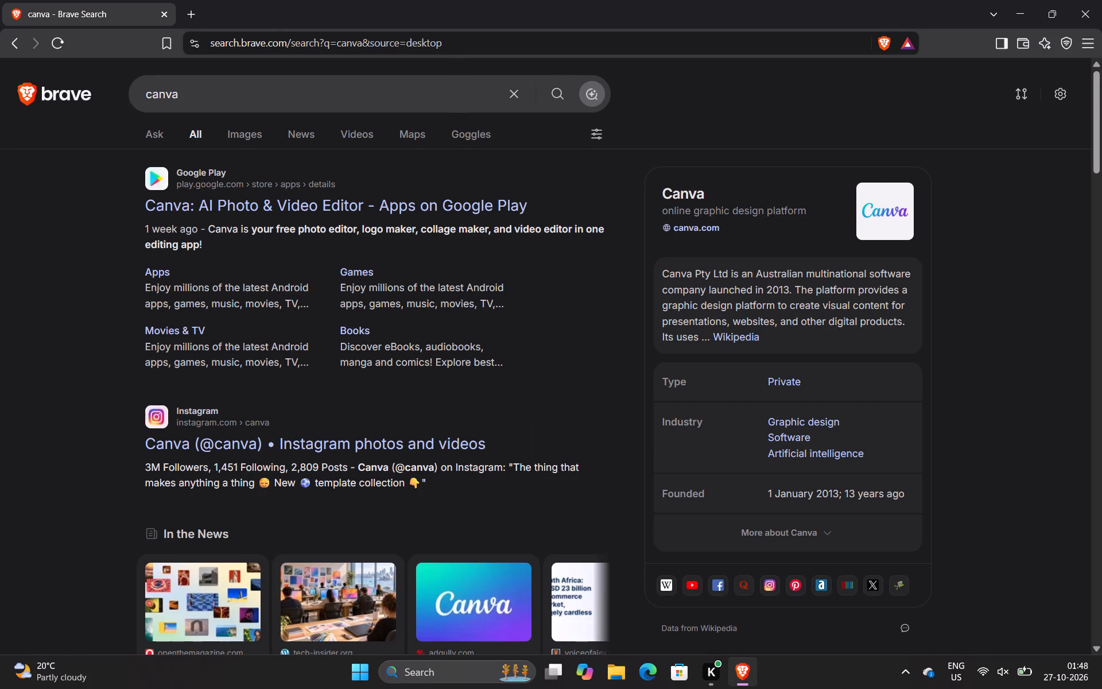
pyautogui.scroll(-5, 271, 3)
pyautogui.click(293, 564)
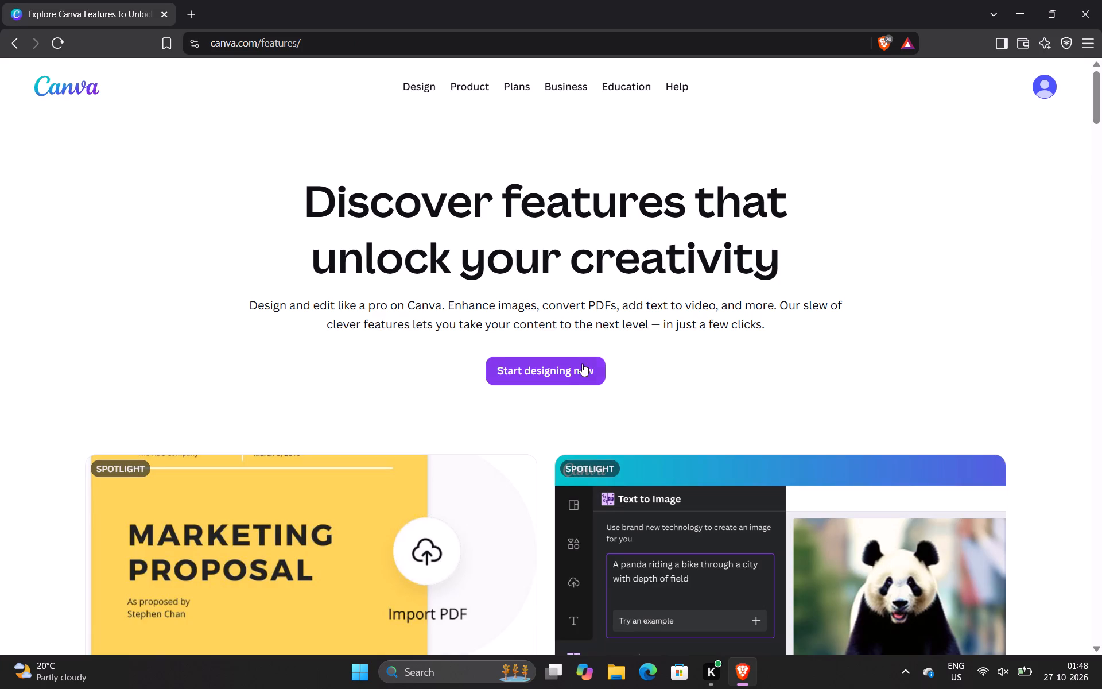
pyautogui.click(536, 355)
pyautogui.click(527, 365)
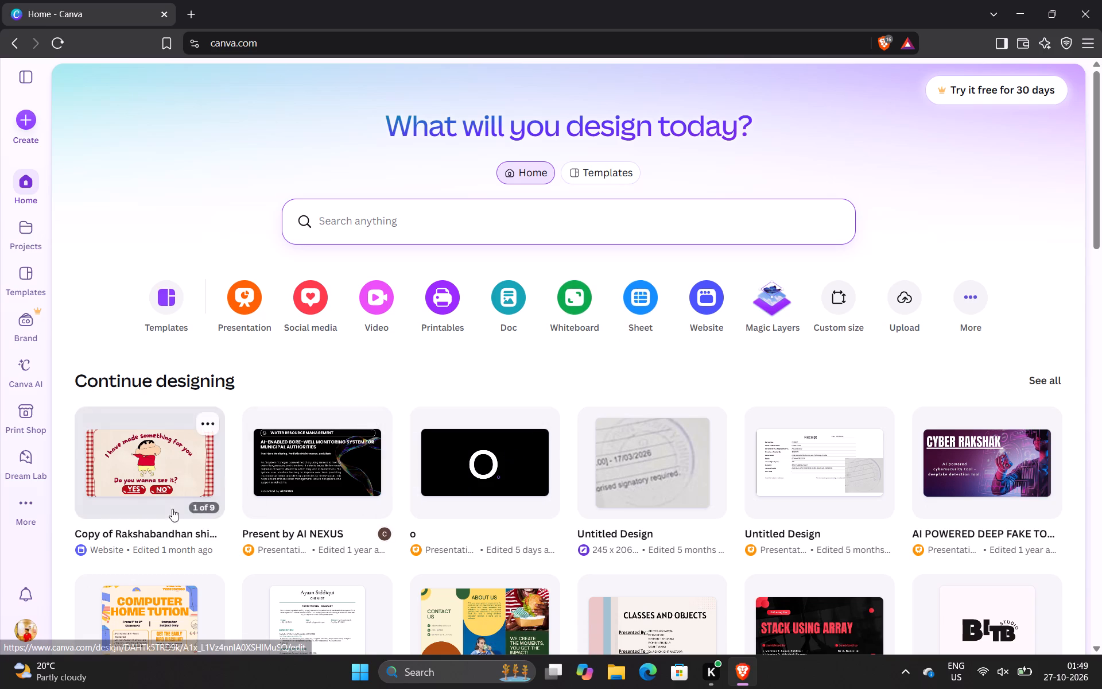
# Open the existing presentation design named "o" from the recent designs.
pyautogui.doubleClick(456, 473)
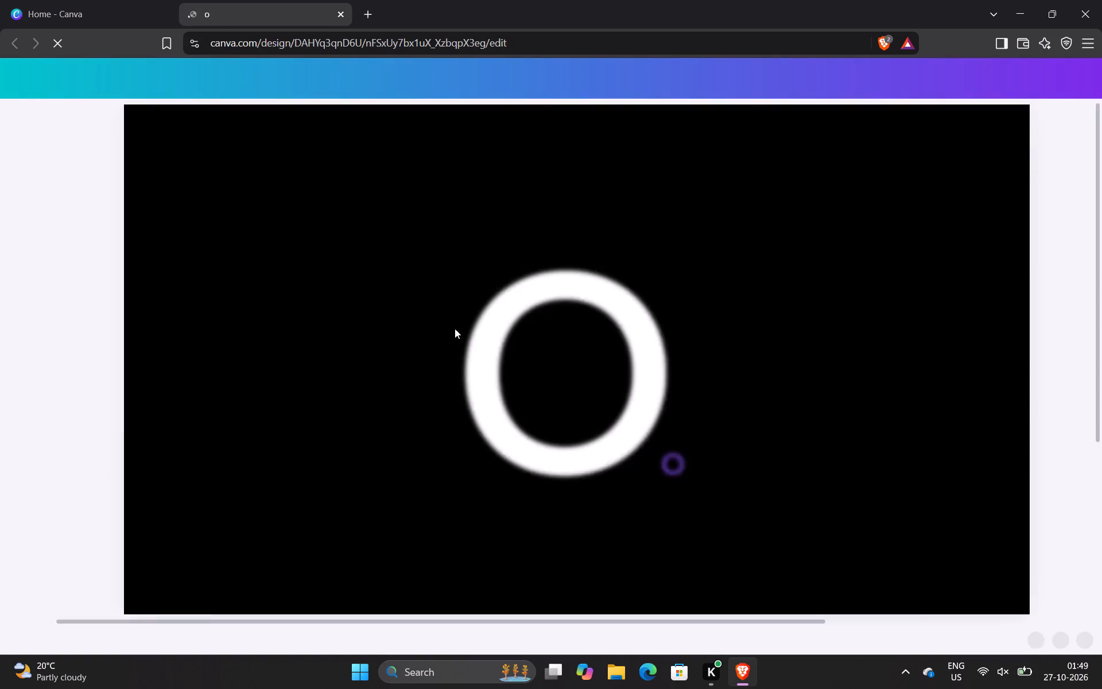
pyautogui.click(661, 426)
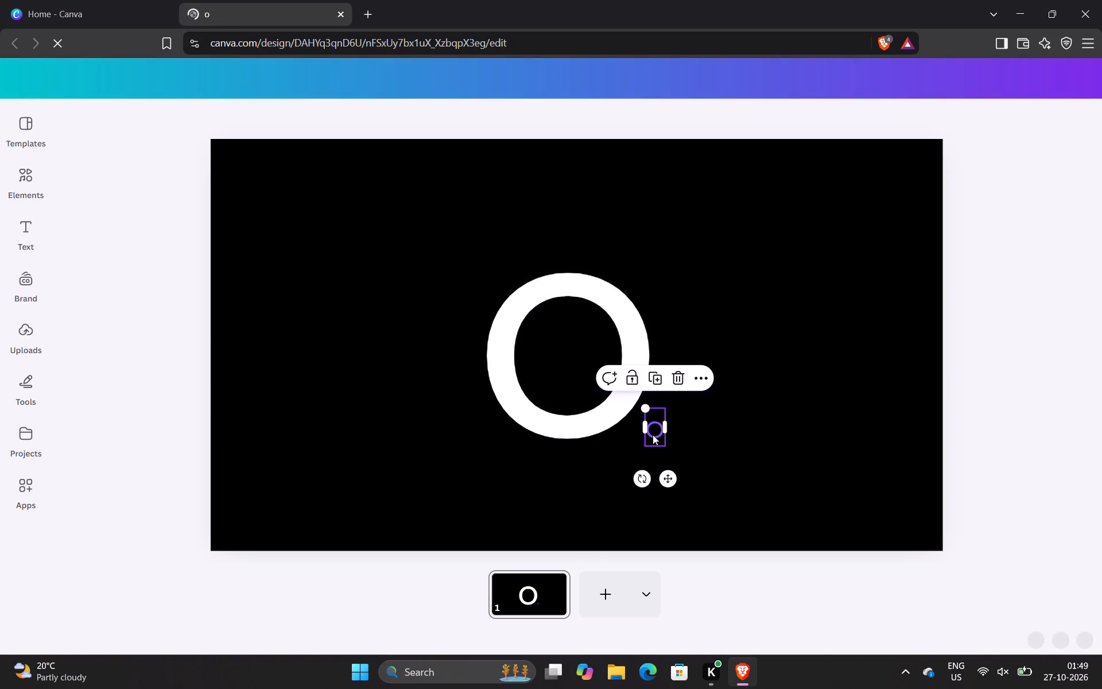
pyautogui.rightClick(653, 433)
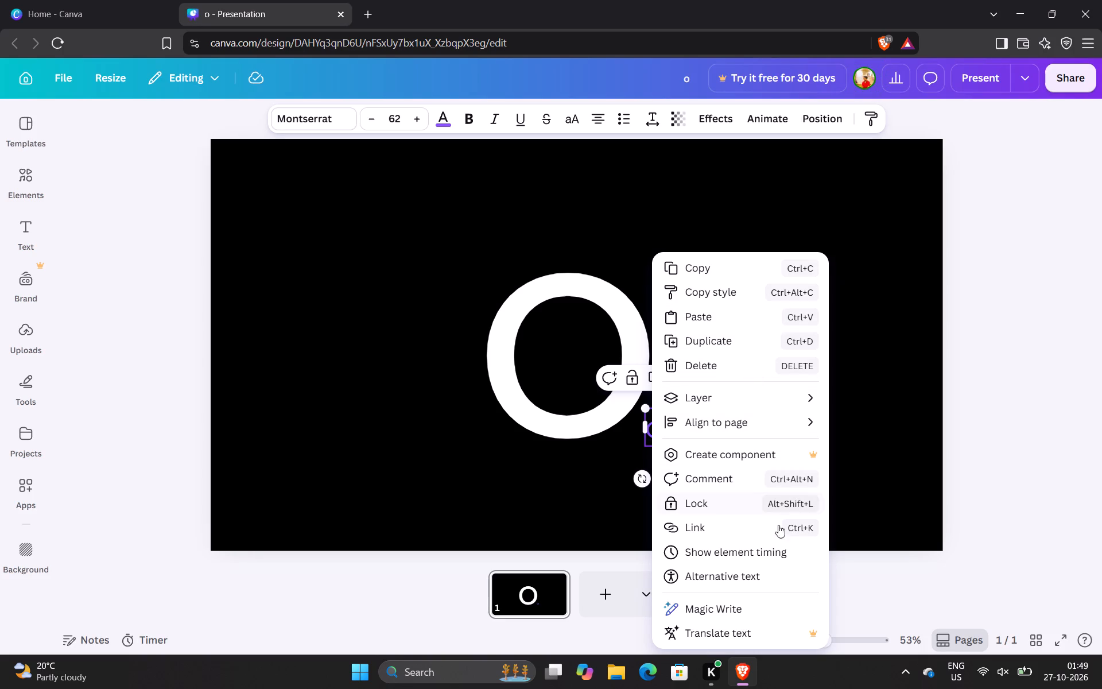
pyautogui.moveTo(1072, 436); pyautogui.dragTo(1067, 434)
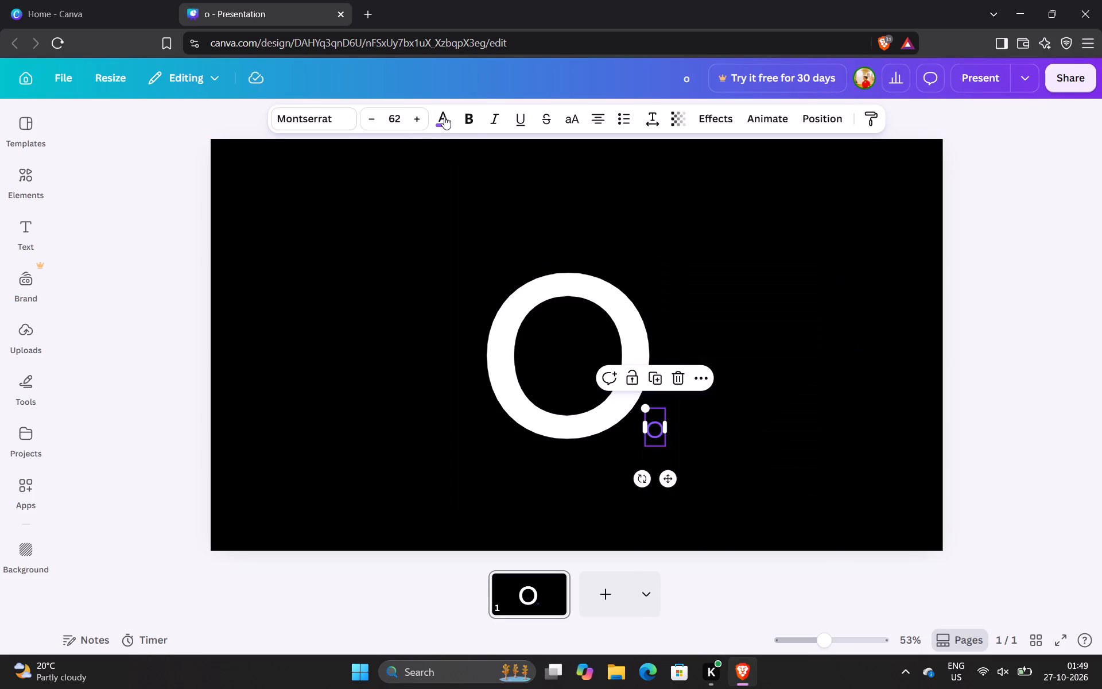
pyautogui.click(445, 125)
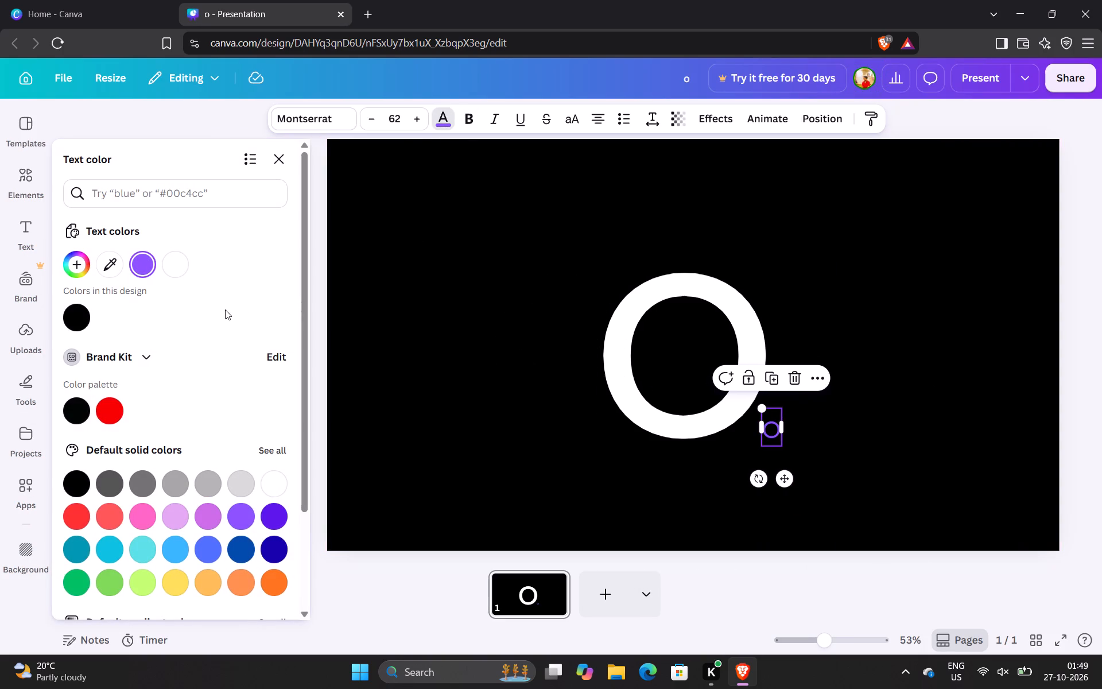
pyautogui.rightClick(138, 268)
pyautogui.click(138, 268)
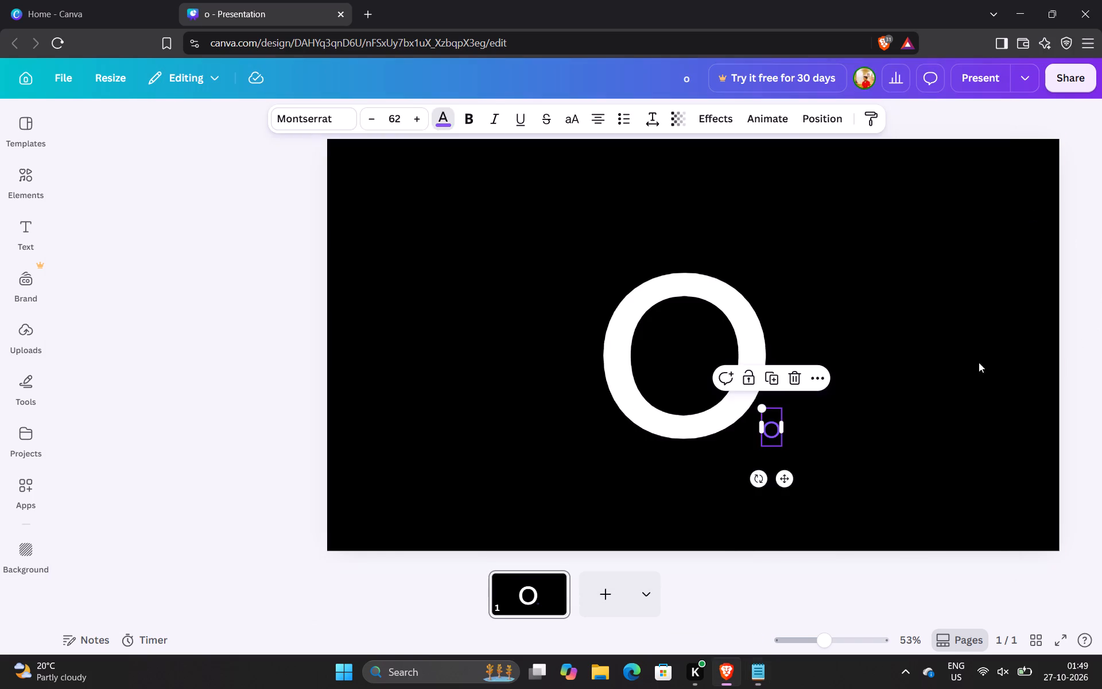
pyautogui.doubleClick(522, 305)
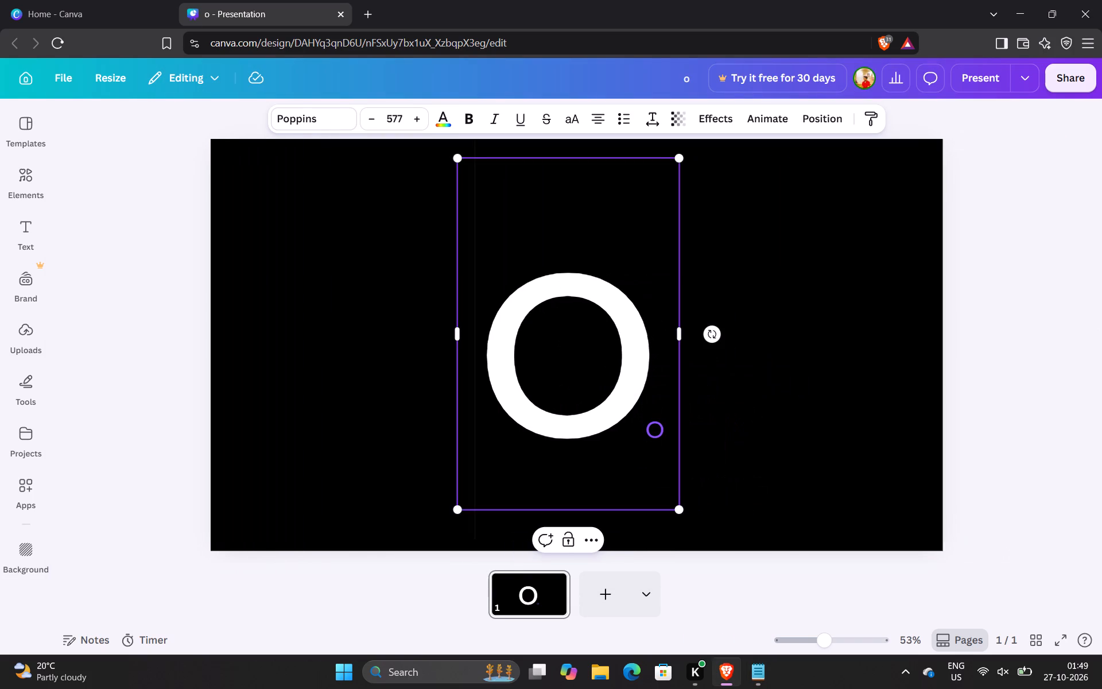
pyautogui.click(348, 293)
pyautogui.click(512, 303)
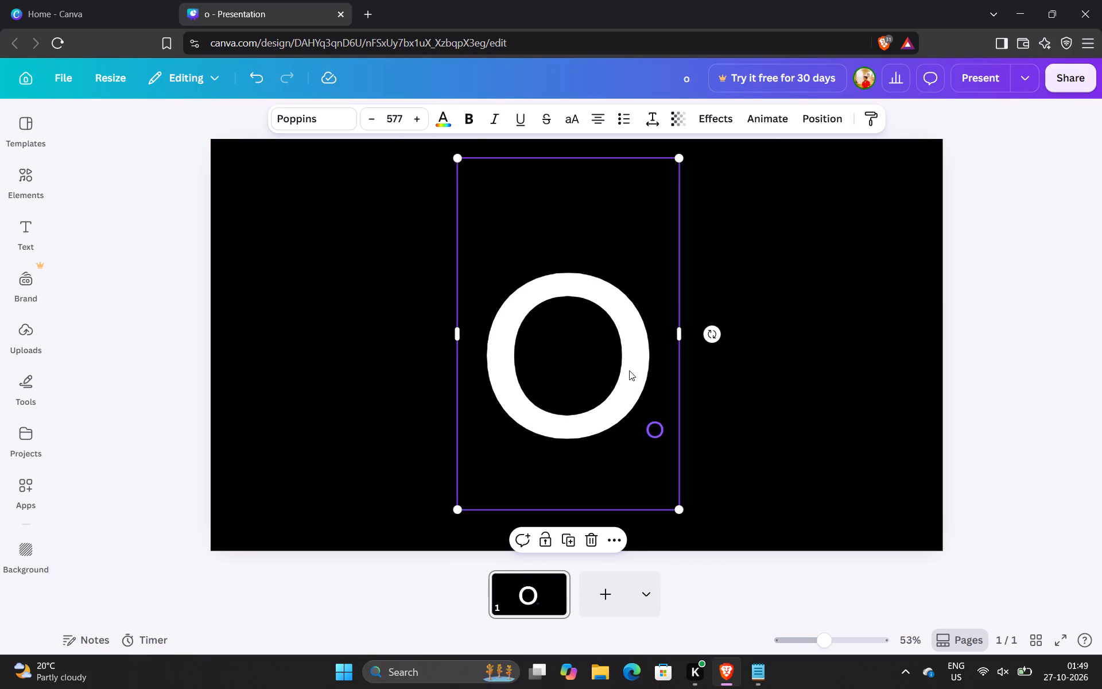
pyautogui.click(657, 424)
pyautogui.click(614, 406)
pyautogui.click(614, 407)
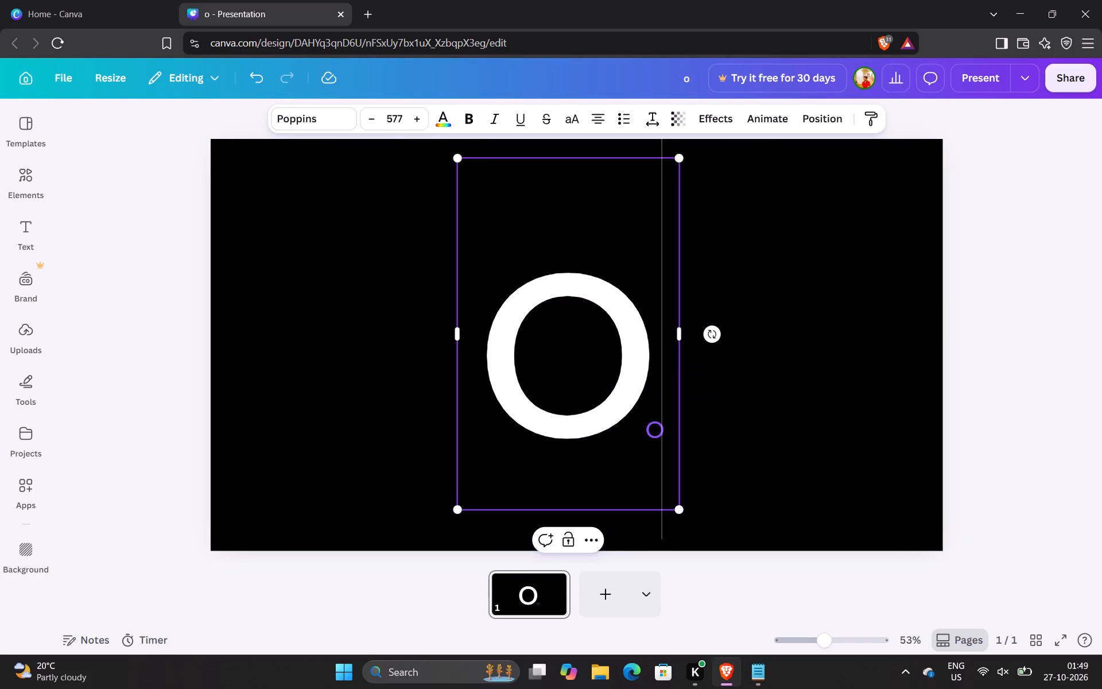
pyautogui.click(439, 118)
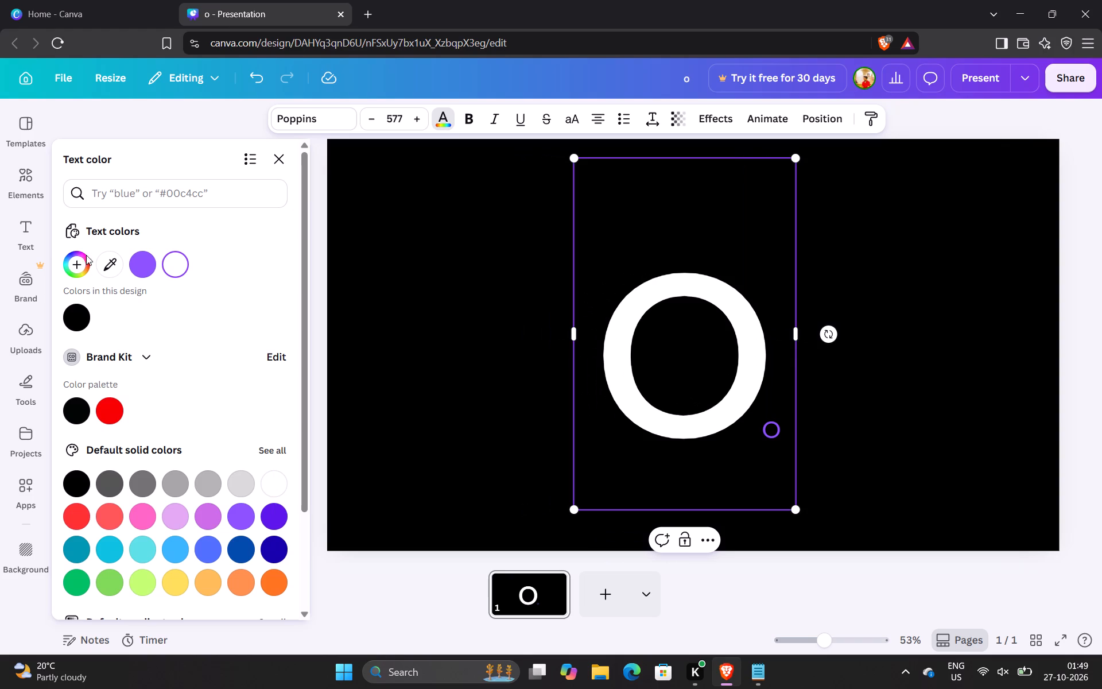
pyautogui.click(173, 263)
pyautogui.hotkey('ctrl', 'c')
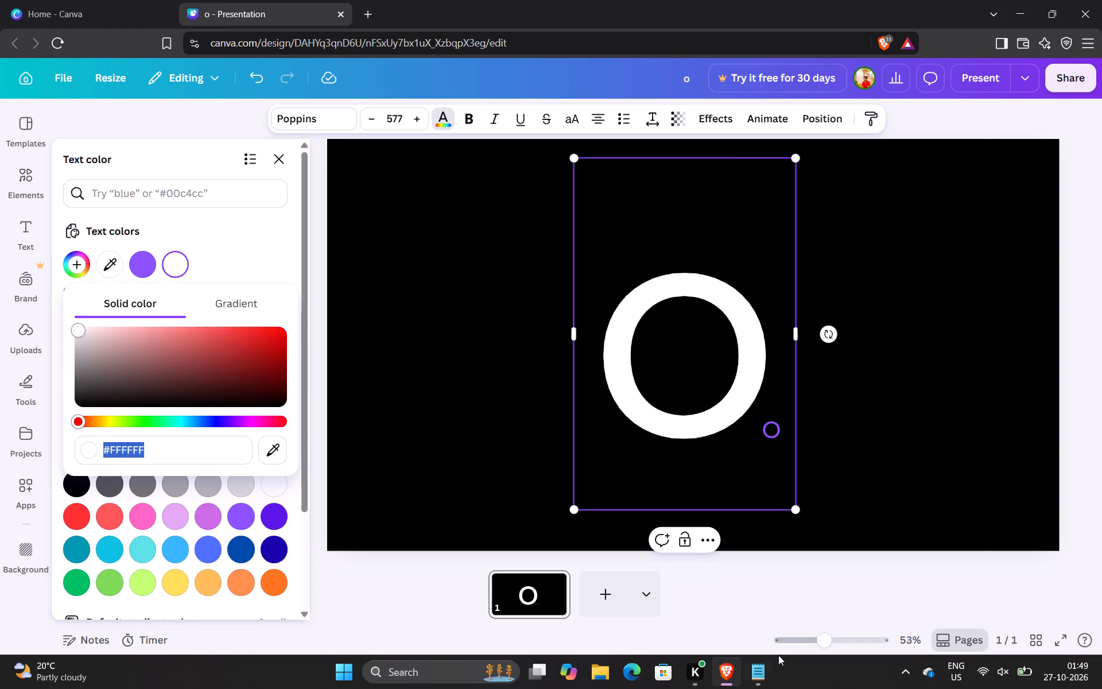
pyautogui.click(767, 664)
pyautogui.hotkey('shift', 'Return')
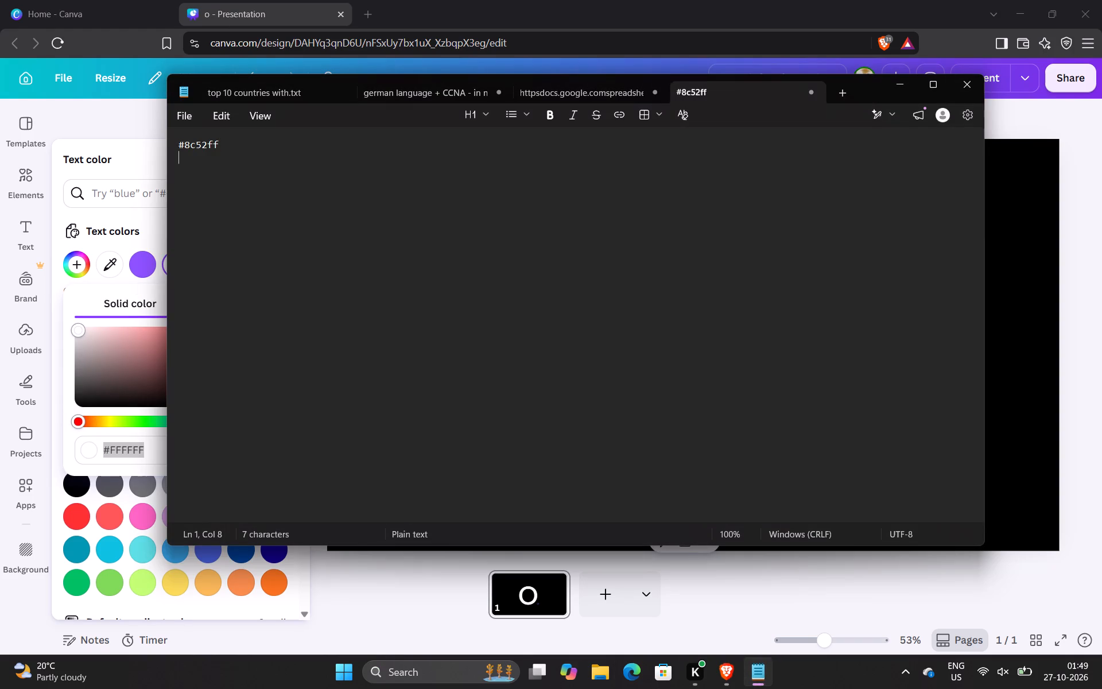
pyautogui.hotkey('ctrl', 'v')
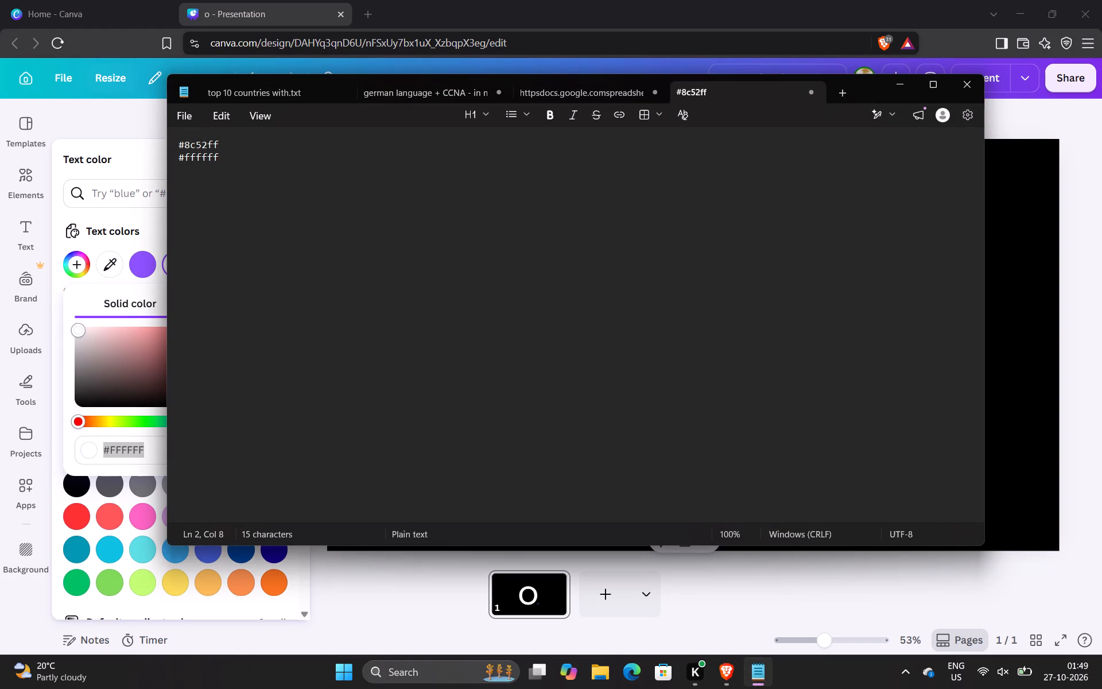
# Return from Notepad to Canva, leave the o presentation for the home page and create a blank Facebook Post design.
pyautogui.click(1077, 228)
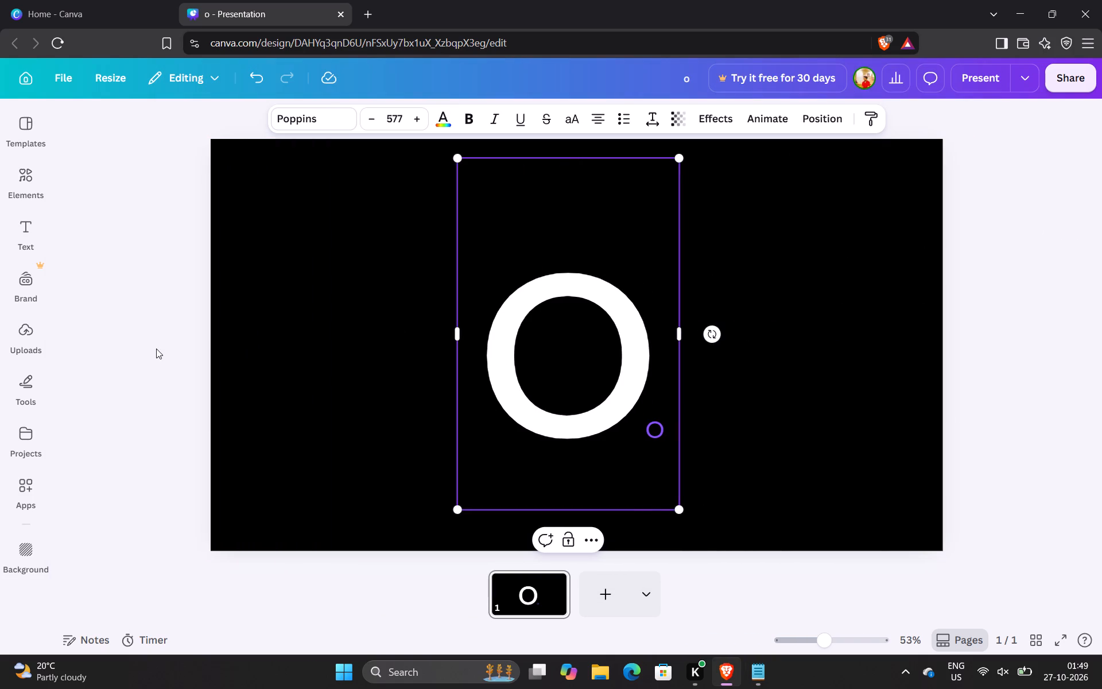
pyautogui.click(167, 310)
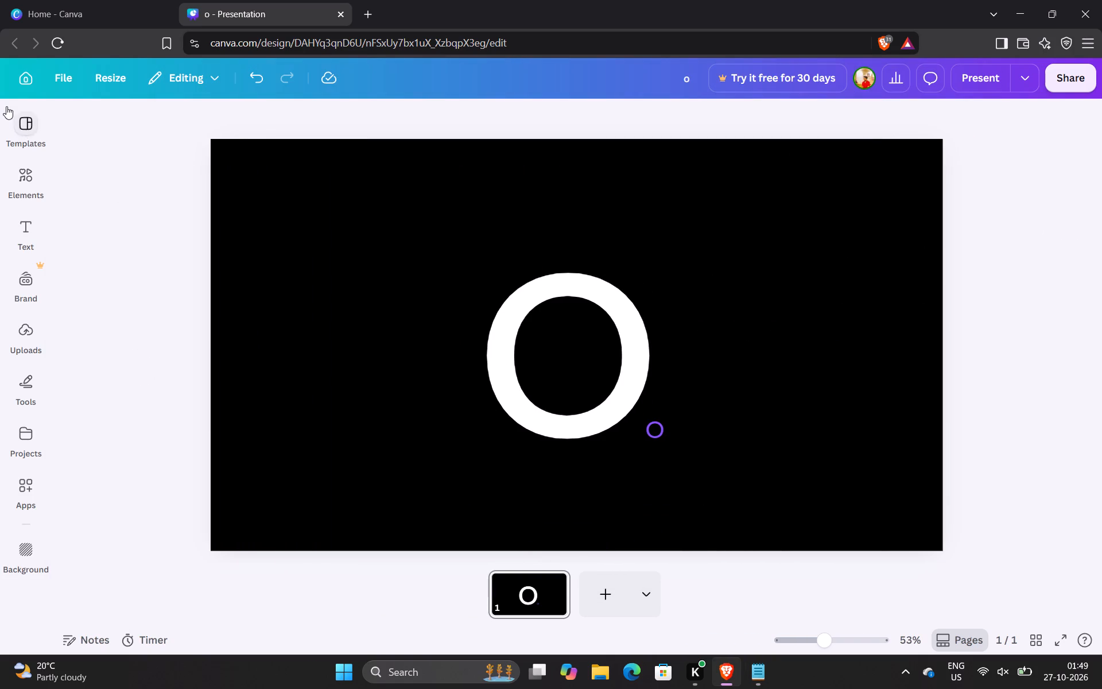
pyautogui.click(27, 80)
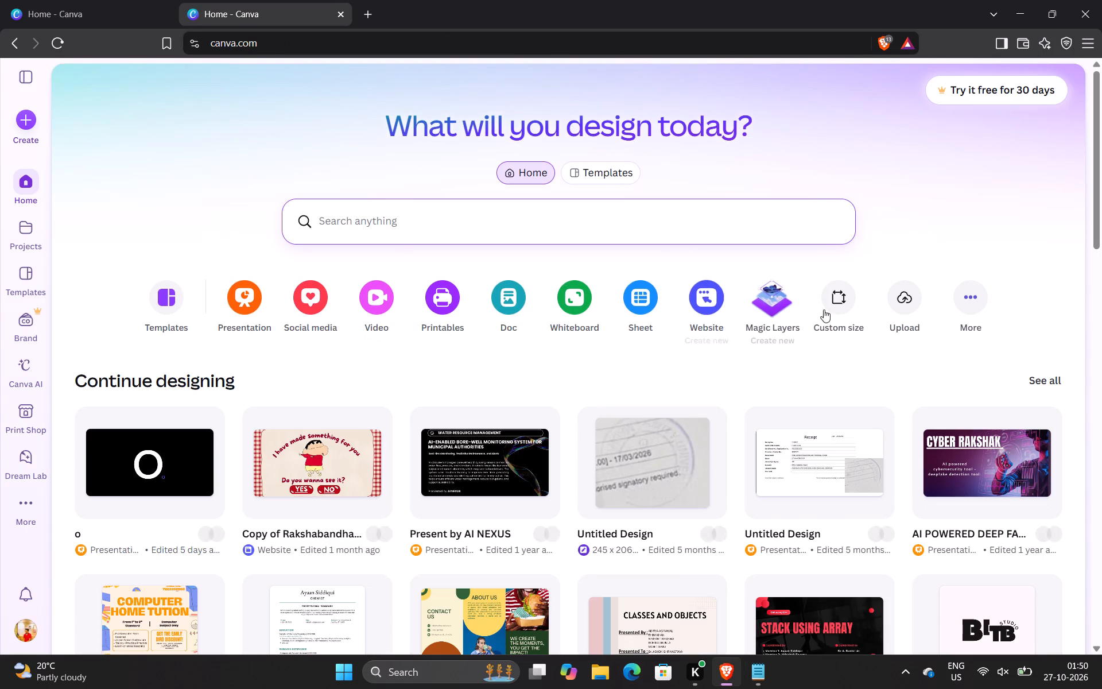
pyautogui.click(312, 302)
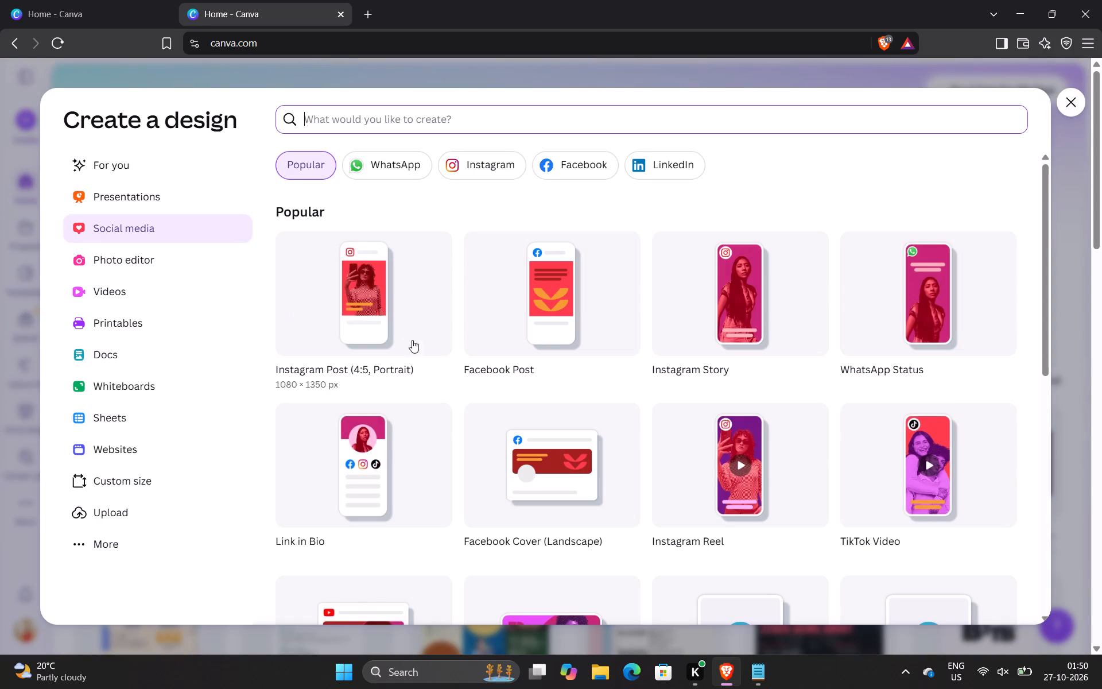
pyautogui.click(537, 287)
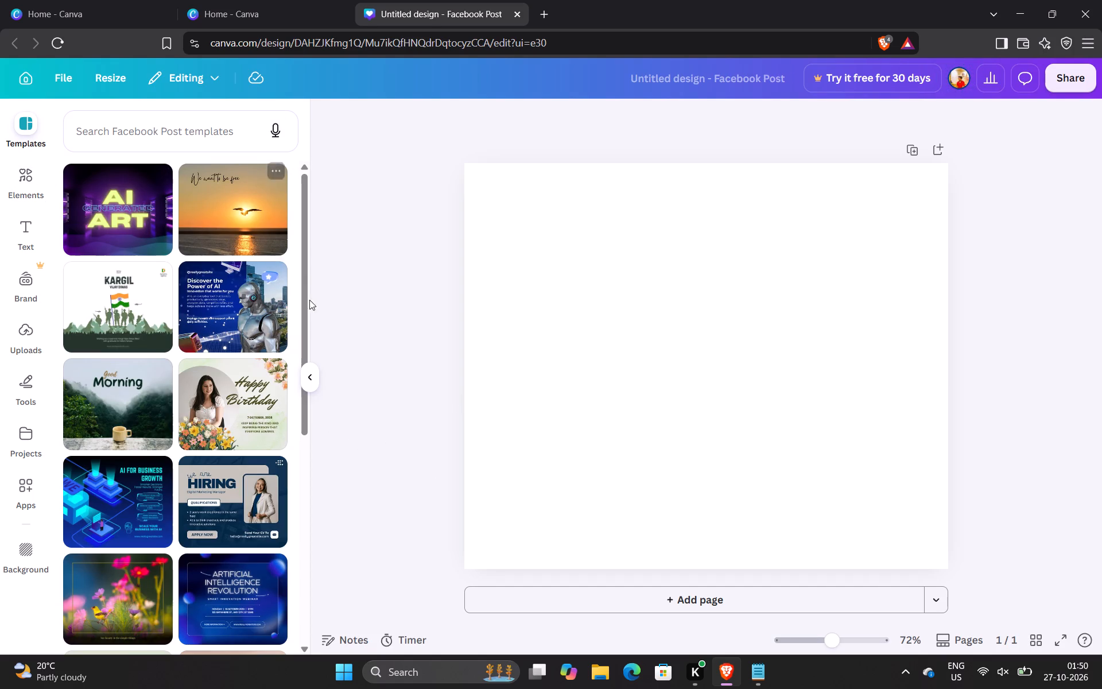
pyautogui.click(564, 510)
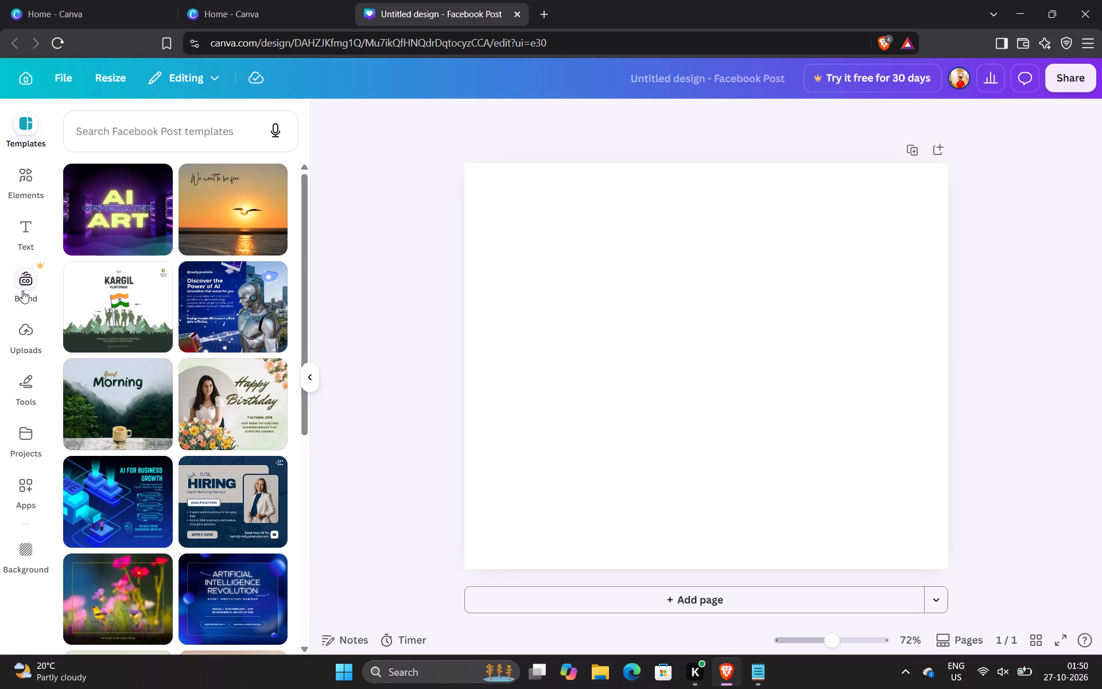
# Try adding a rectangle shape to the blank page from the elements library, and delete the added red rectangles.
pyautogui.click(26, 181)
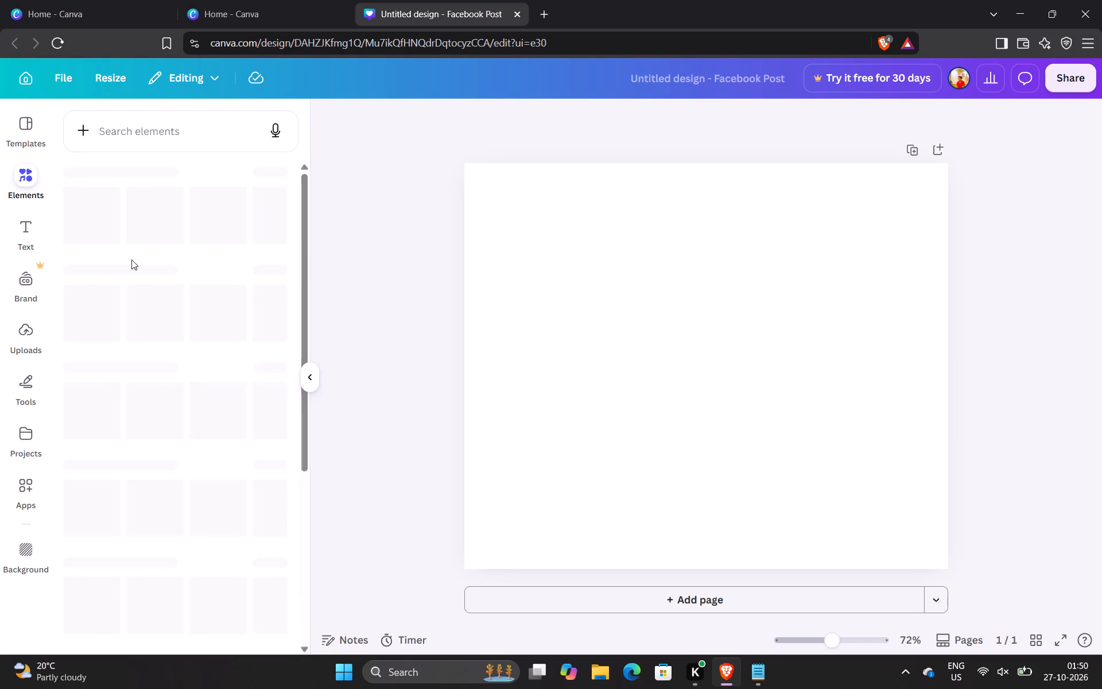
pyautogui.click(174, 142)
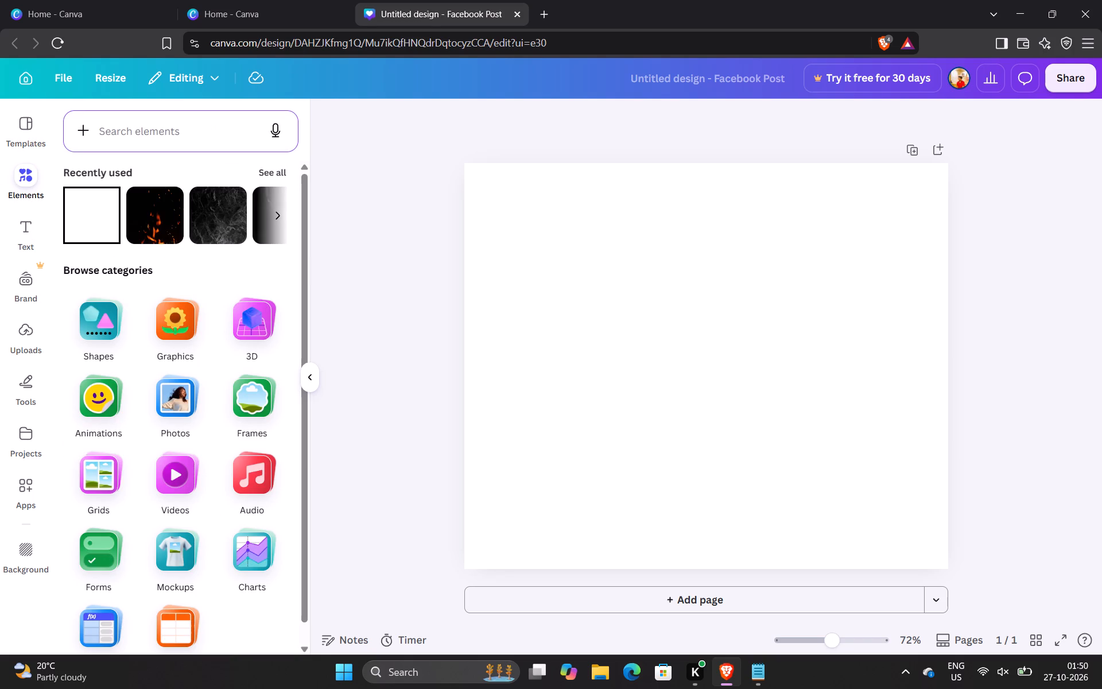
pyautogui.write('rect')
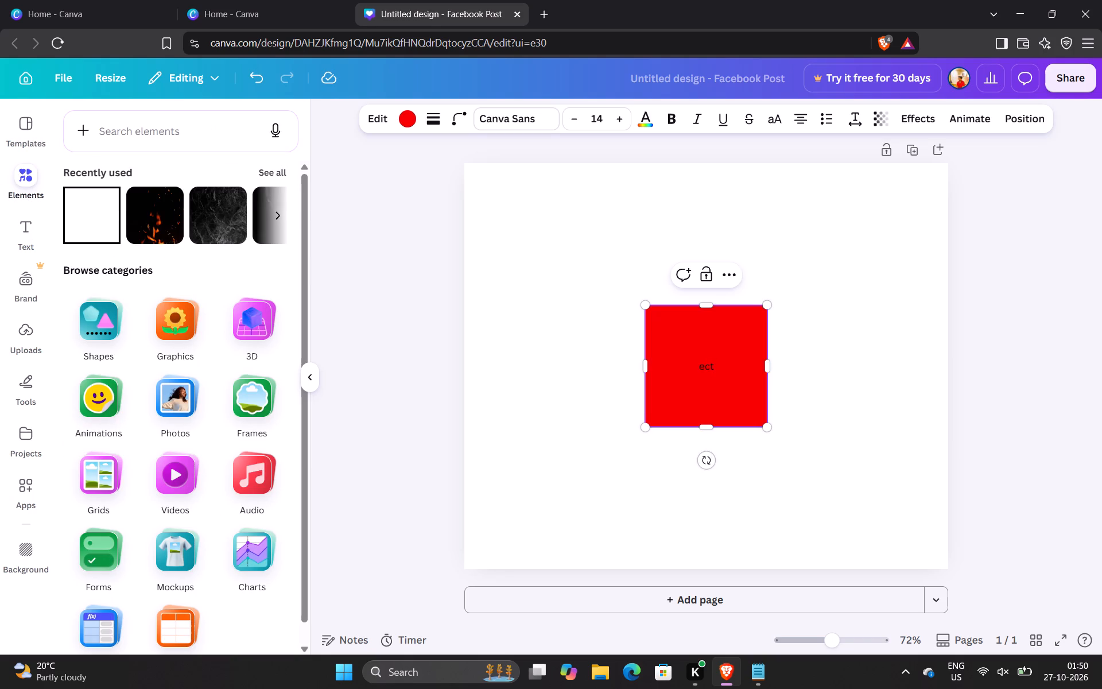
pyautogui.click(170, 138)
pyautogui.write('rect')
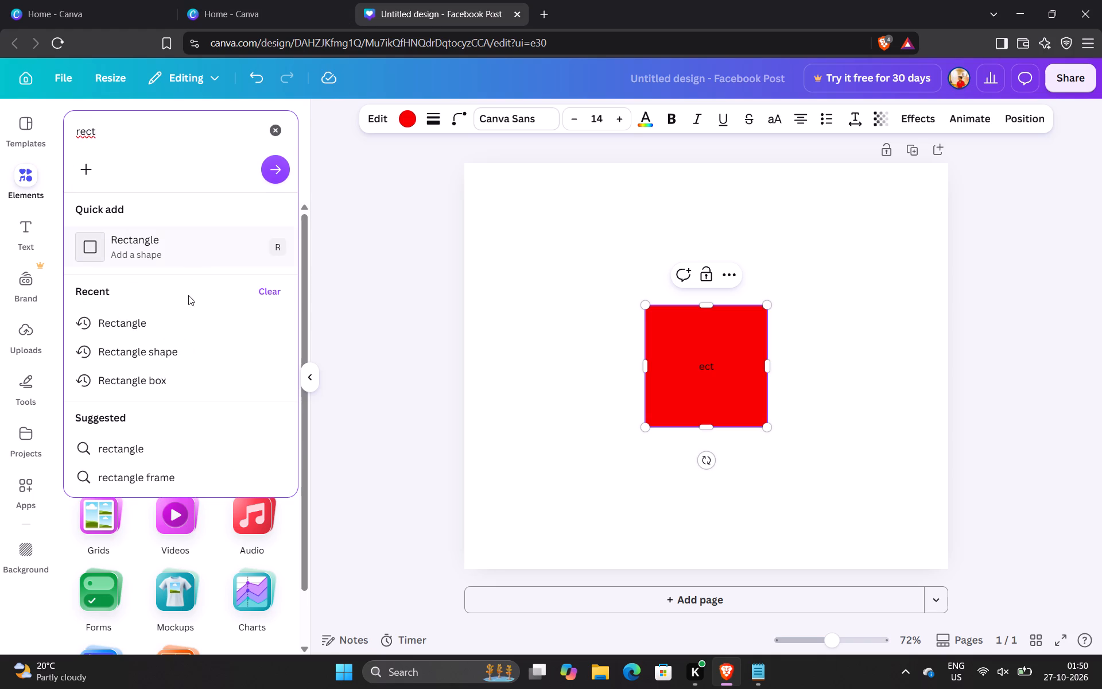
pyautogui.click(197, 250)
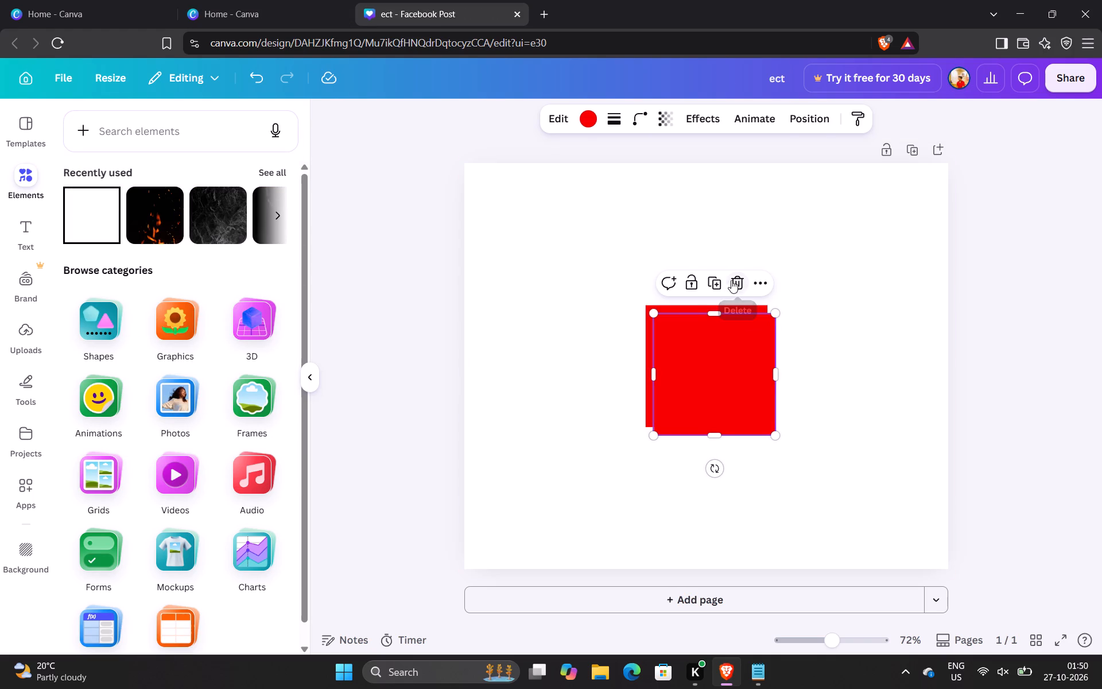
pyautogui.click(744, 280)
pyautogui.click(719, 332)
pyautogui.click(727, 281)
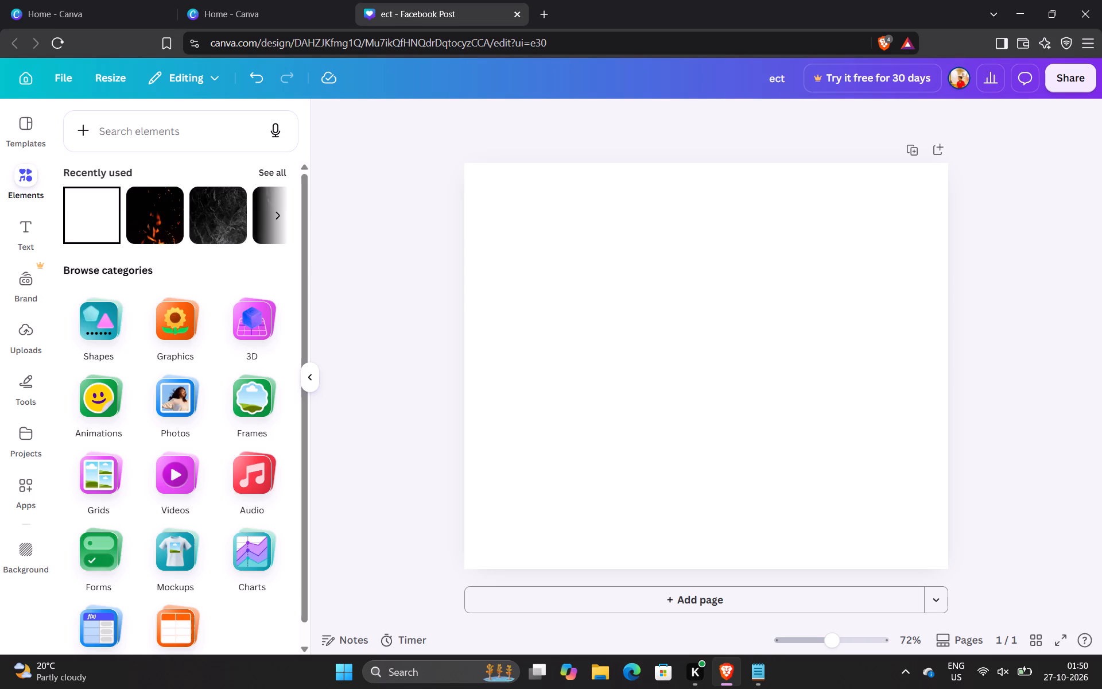
# Search the elements library for "square border".
pyautogui.click(179, 131)
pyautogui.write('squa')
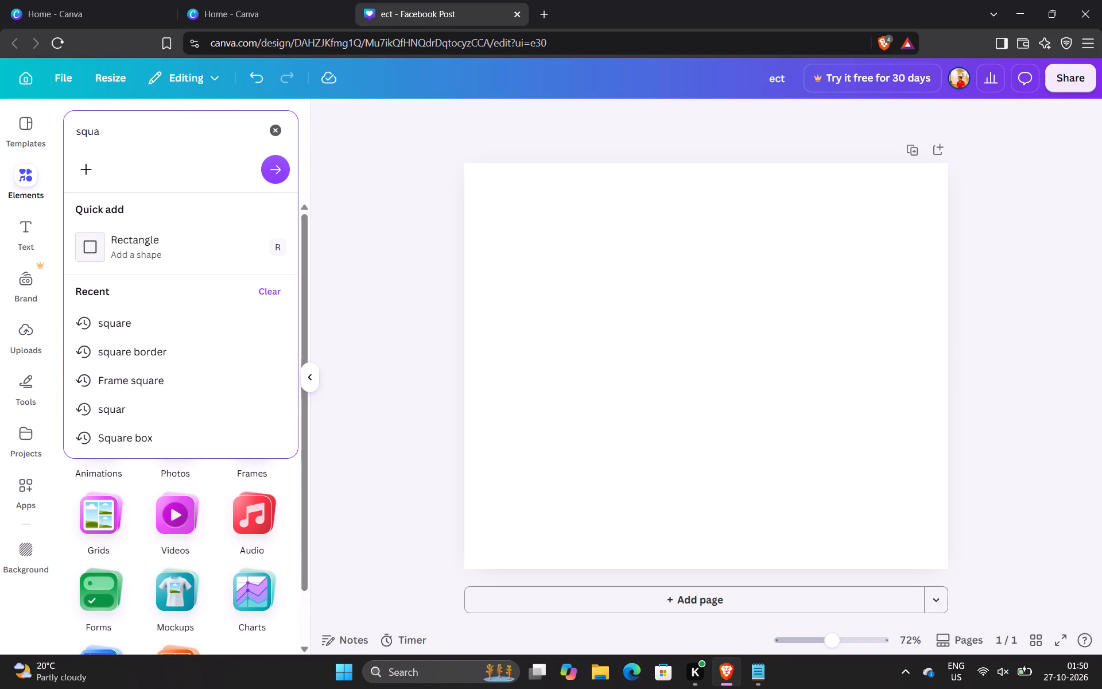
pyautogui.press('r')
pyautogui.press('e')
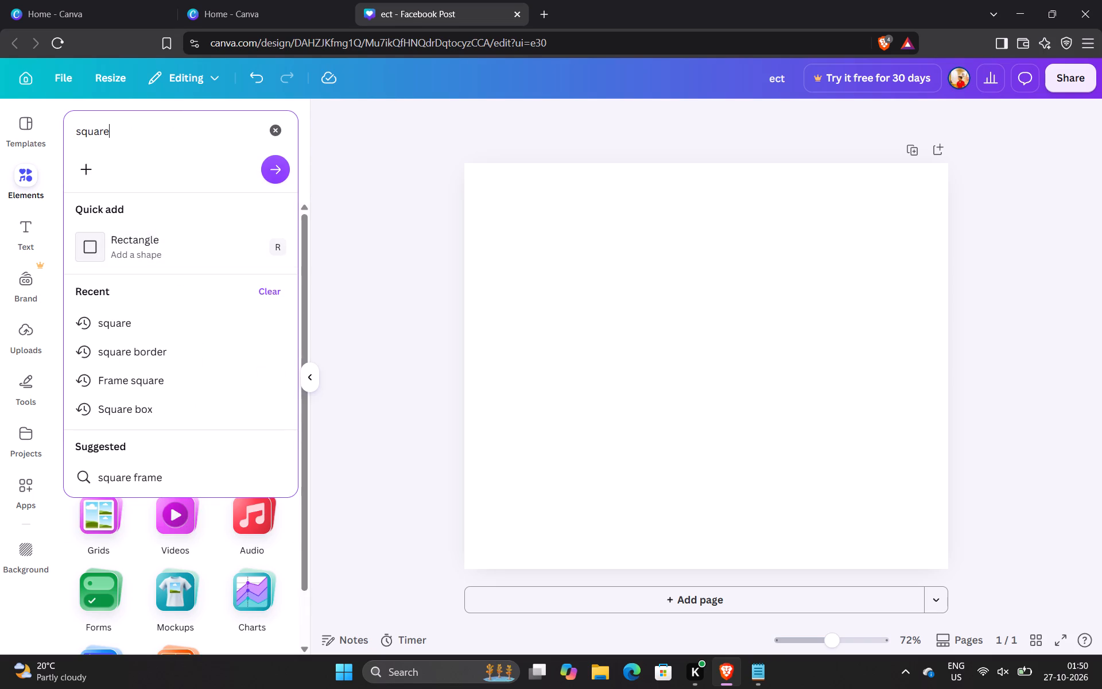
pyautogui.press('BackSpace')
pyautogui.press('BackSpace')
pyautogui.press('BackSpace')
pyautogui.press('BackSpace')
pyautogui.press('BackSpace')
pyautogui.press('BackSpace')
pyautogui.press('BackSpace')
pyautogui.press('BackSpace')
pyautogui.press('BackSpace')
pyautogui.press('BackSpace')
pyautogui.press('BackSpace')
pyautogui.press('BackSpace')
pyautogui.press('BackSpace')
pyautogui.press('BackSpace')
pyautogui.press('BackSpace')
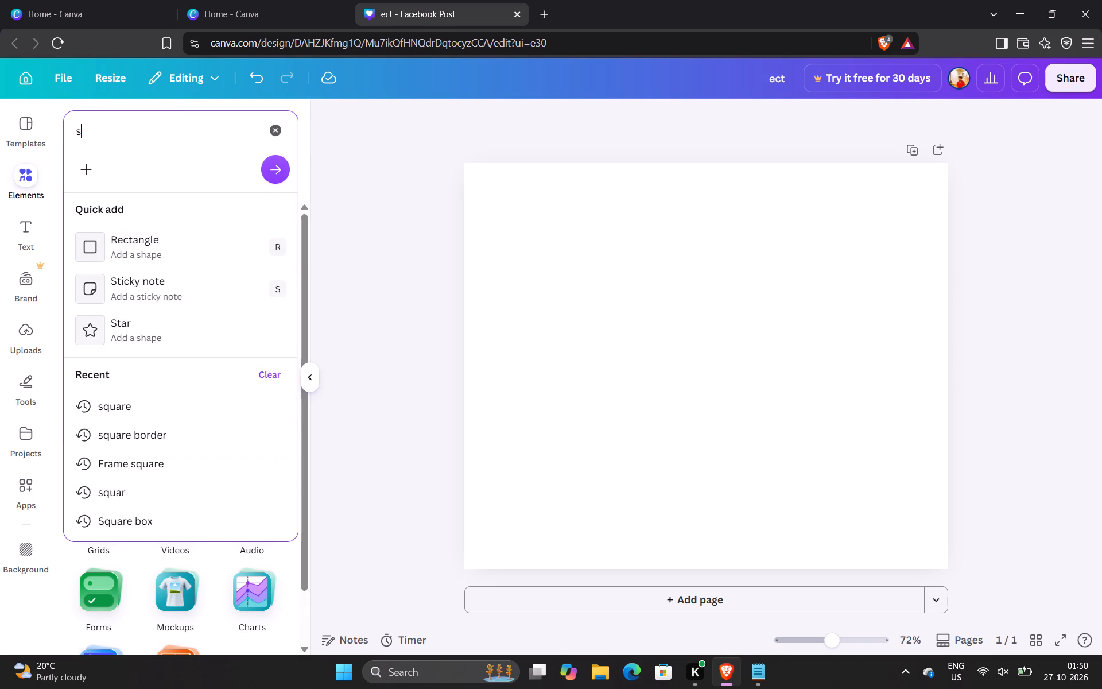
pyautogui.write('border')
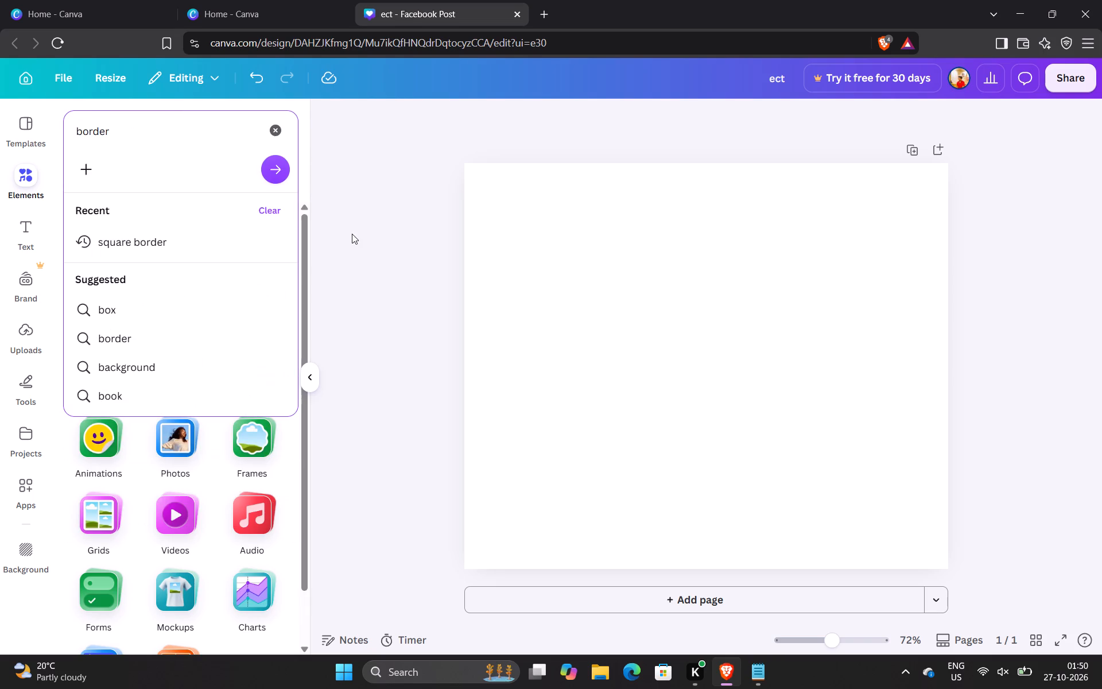
pyautogui.click(172, 250)
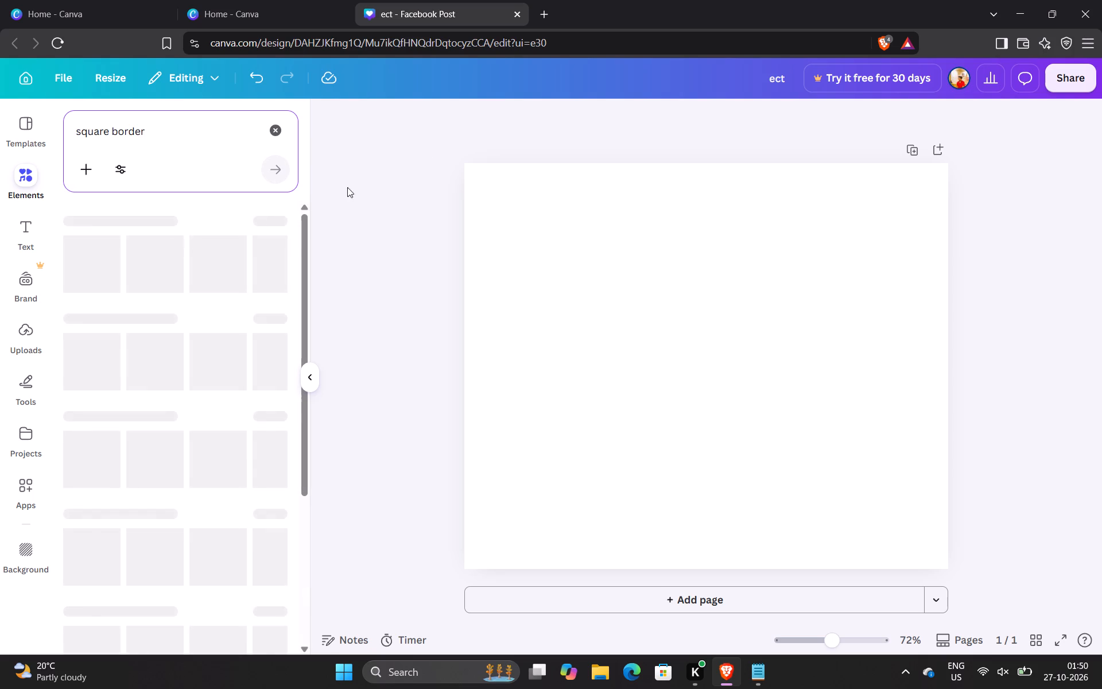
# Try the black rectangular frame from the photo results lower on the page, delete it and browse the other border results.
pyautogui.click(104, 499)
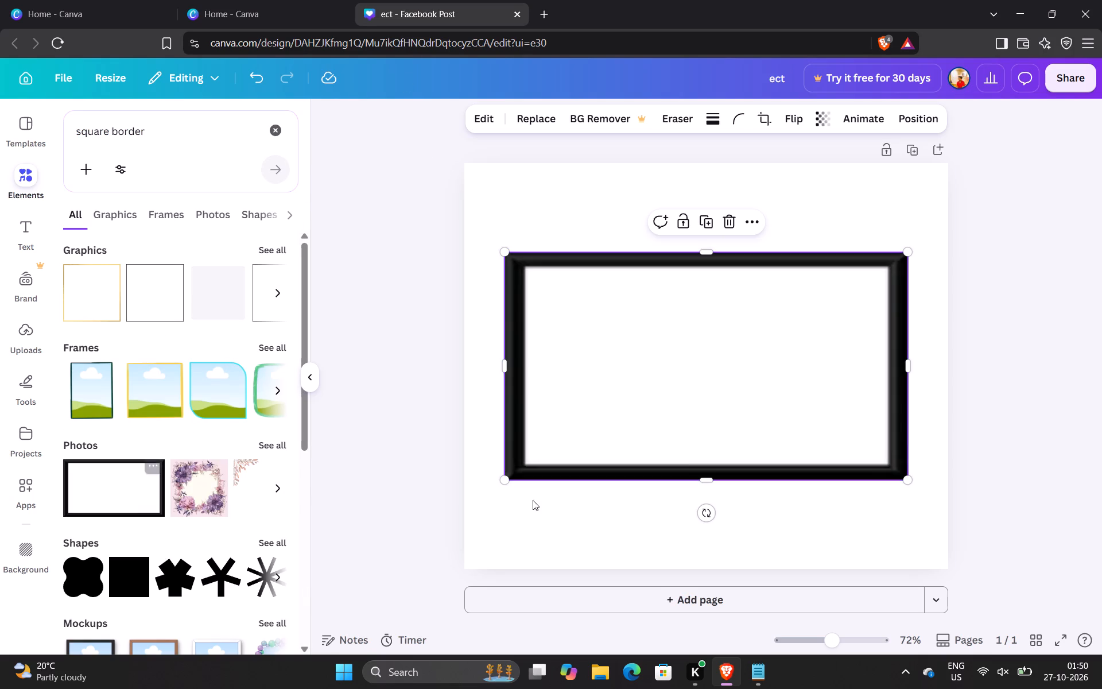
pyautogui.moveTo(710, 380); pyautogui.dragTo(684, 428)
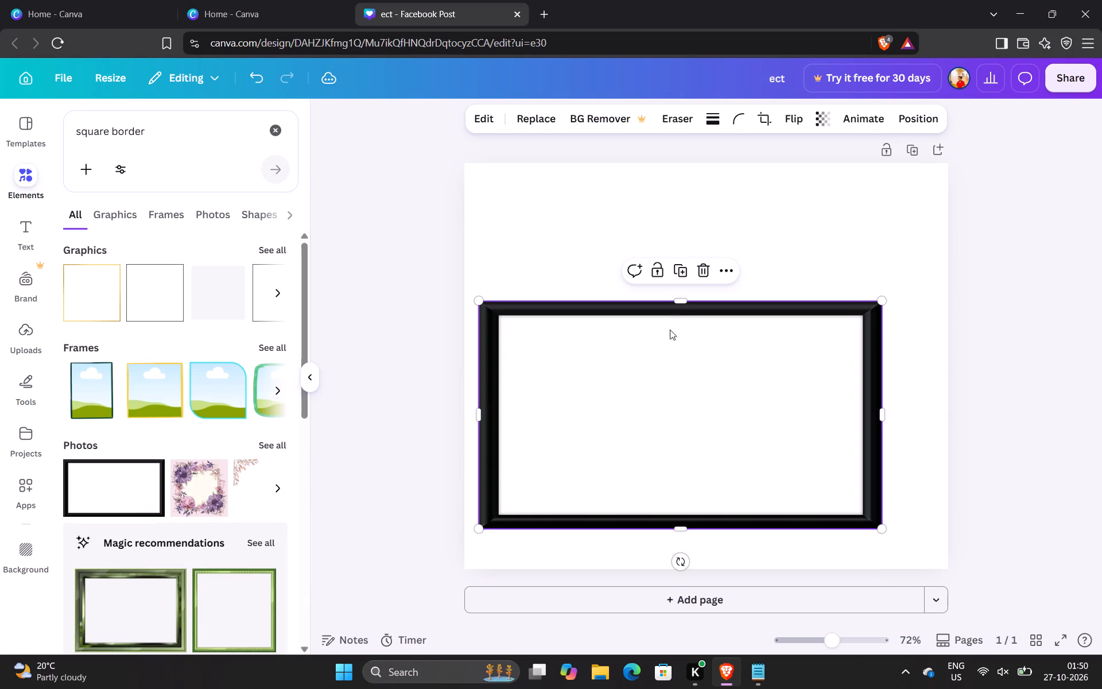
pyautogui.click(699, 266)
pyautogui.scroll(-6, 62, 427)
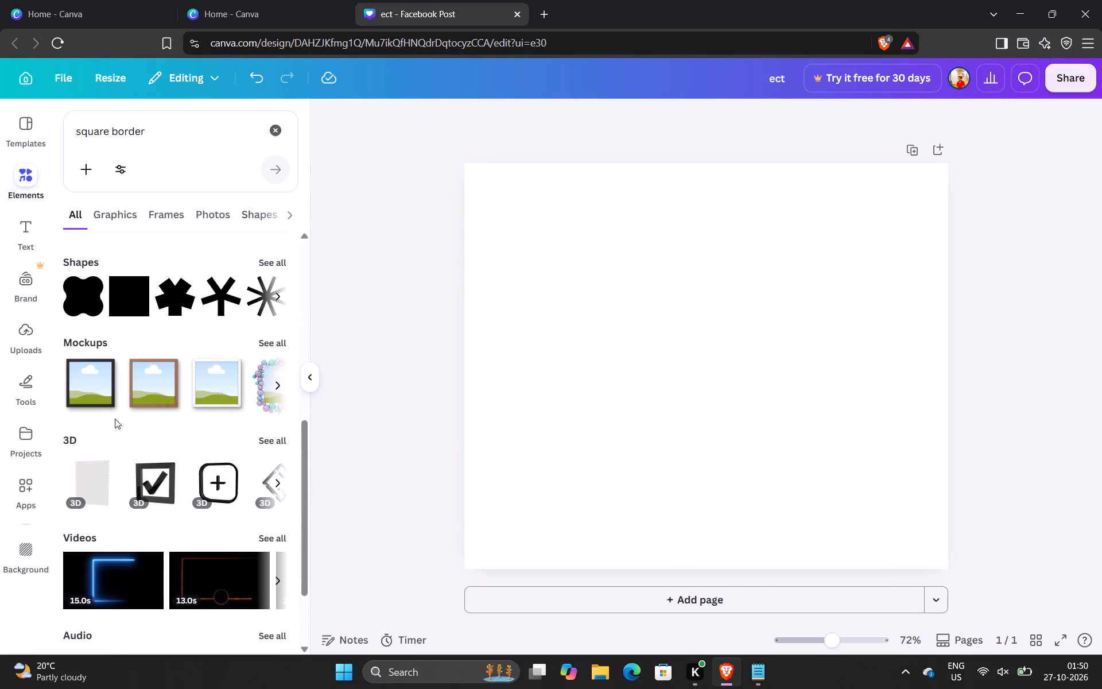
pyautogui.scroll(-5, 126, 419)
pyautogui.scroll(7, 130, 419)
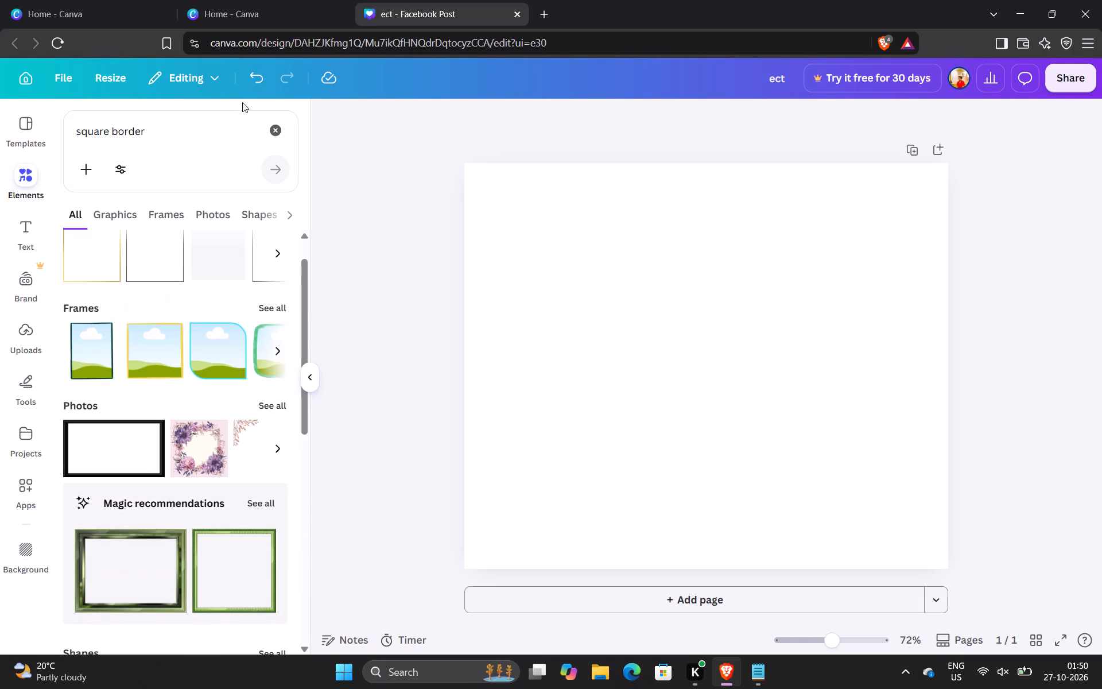
# Add a line shape and place it horizontally near the bottom of the page, extended past both side edges.
pyautogui.click(274, 131)
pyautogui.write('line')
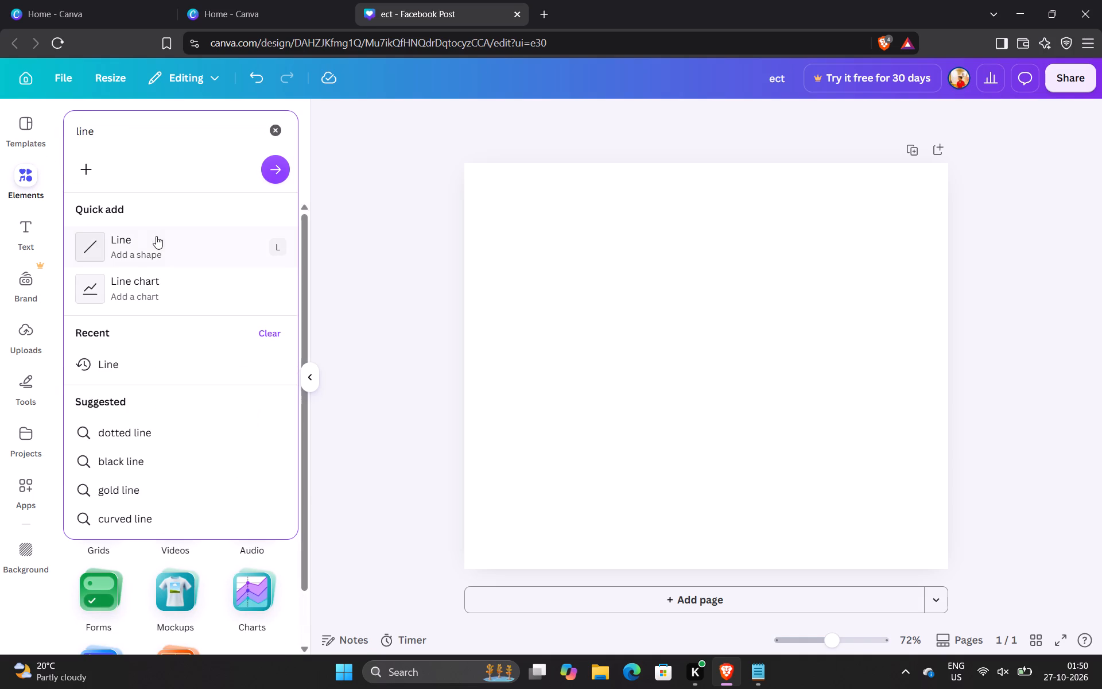
pyautogui.click(155, 241)
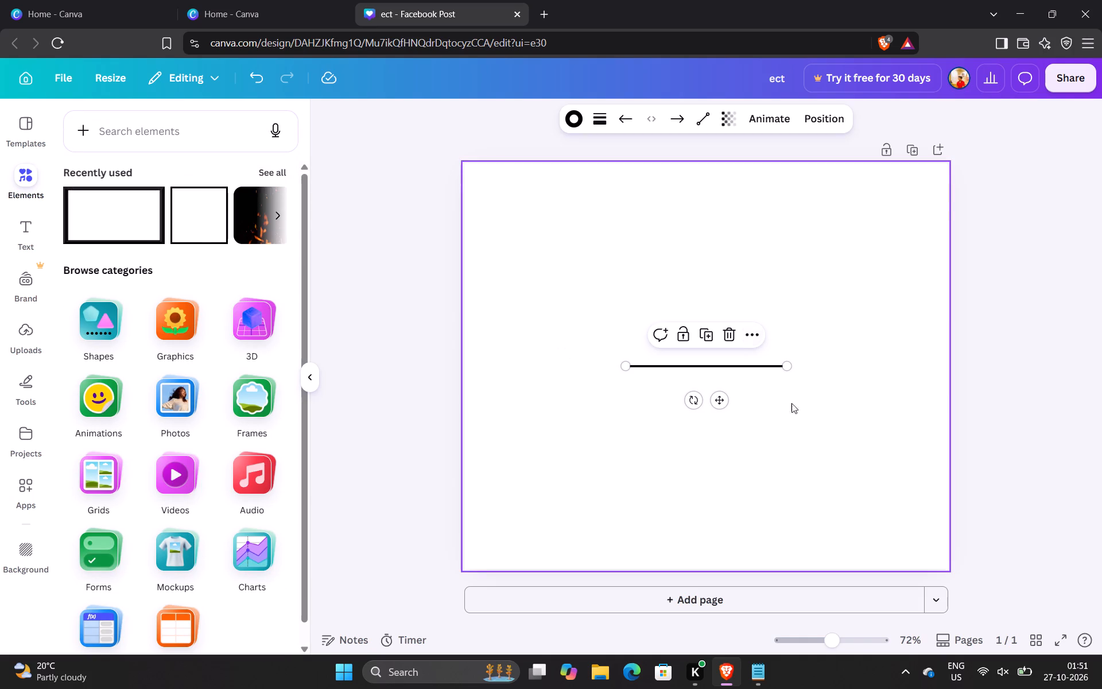
pyautogui.moveTo(719, 407); pyautogui.dragTo(689, 556)
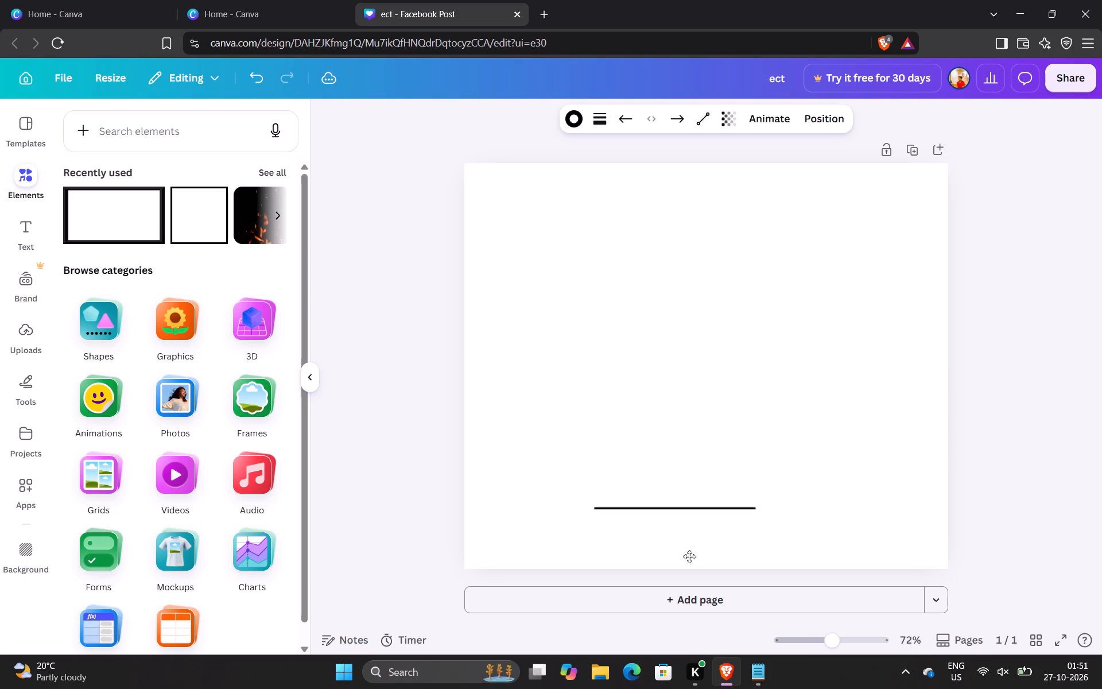
pyautogui.moveTo(689, 556); pyautogui.dragTo(697, 537)
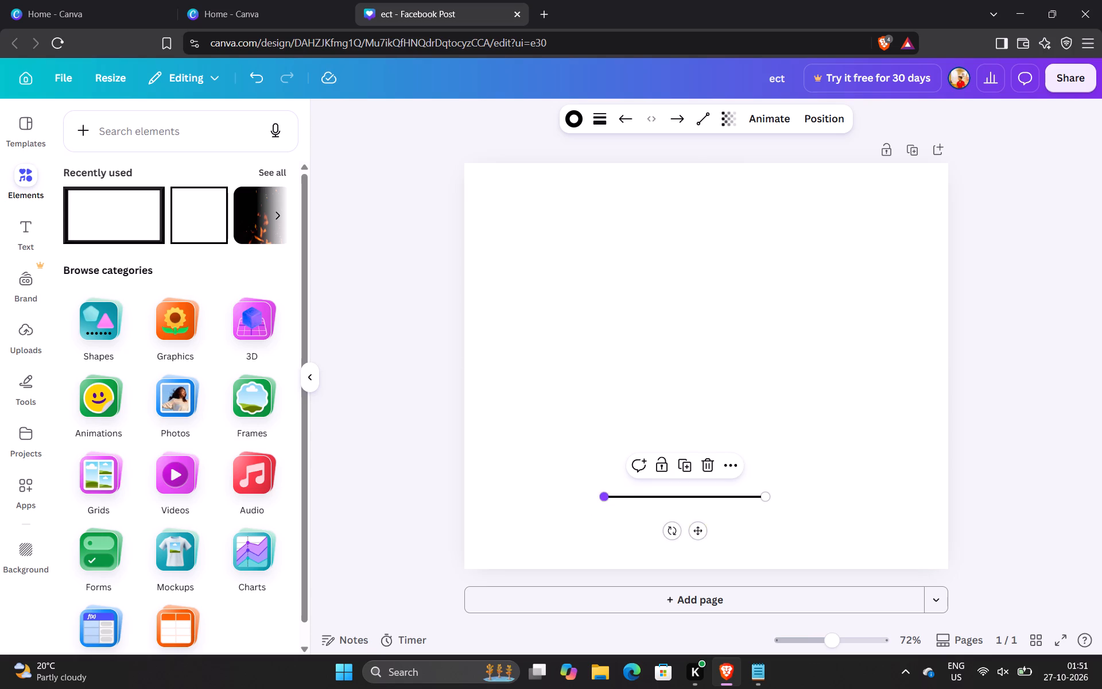
pyautogui.moveTo(603, 497); pyautogui.dragTo(398, 496)
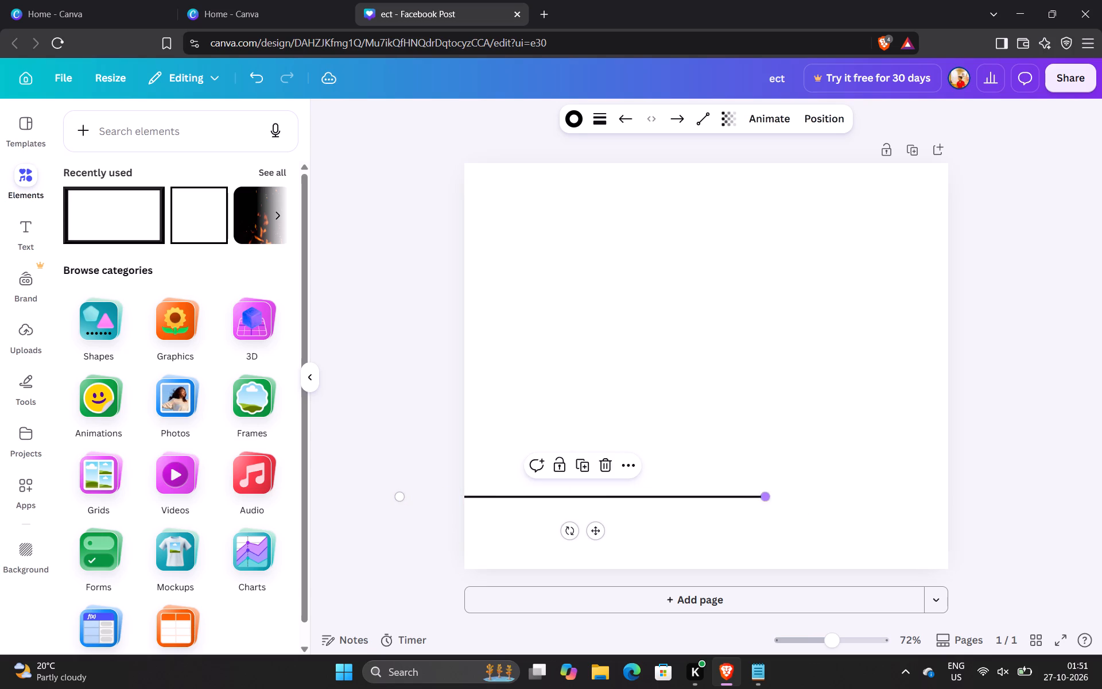
pyautogui.moveTo(760, 495); pyautogui.dragTo(975, 491)
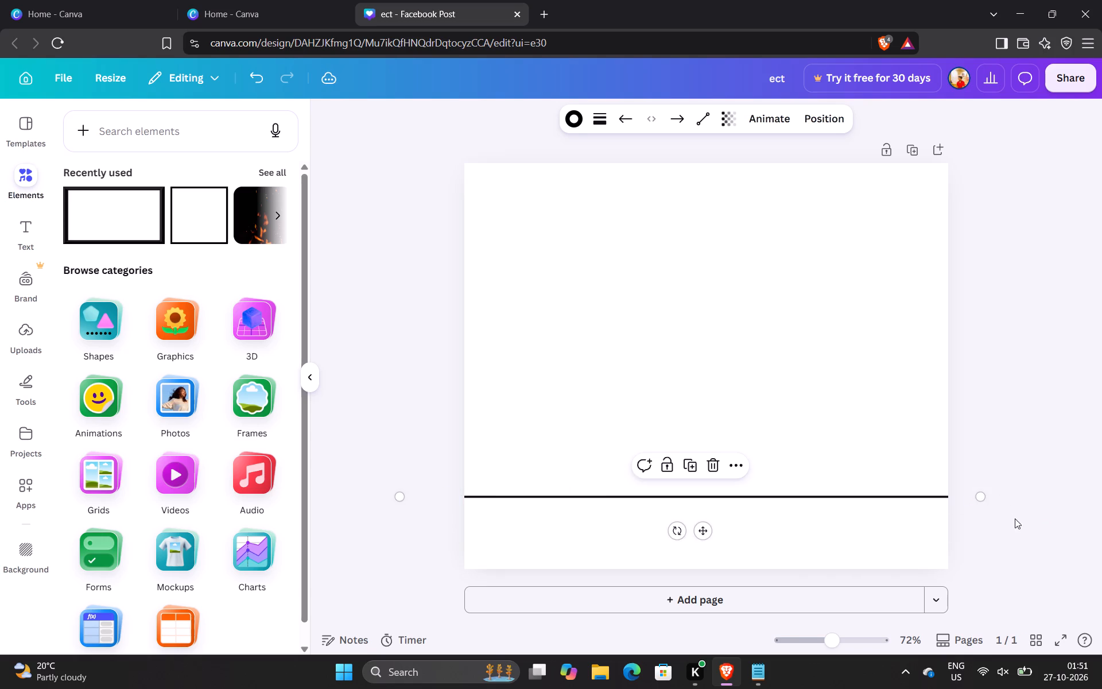
pyautogui.click(1015, 518)
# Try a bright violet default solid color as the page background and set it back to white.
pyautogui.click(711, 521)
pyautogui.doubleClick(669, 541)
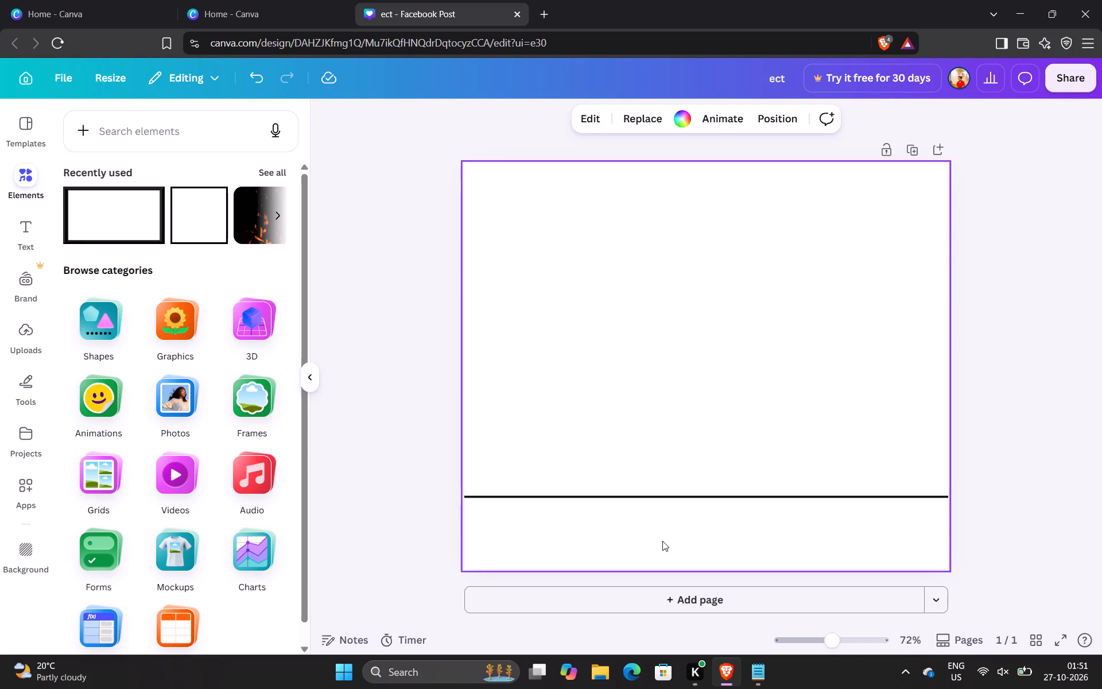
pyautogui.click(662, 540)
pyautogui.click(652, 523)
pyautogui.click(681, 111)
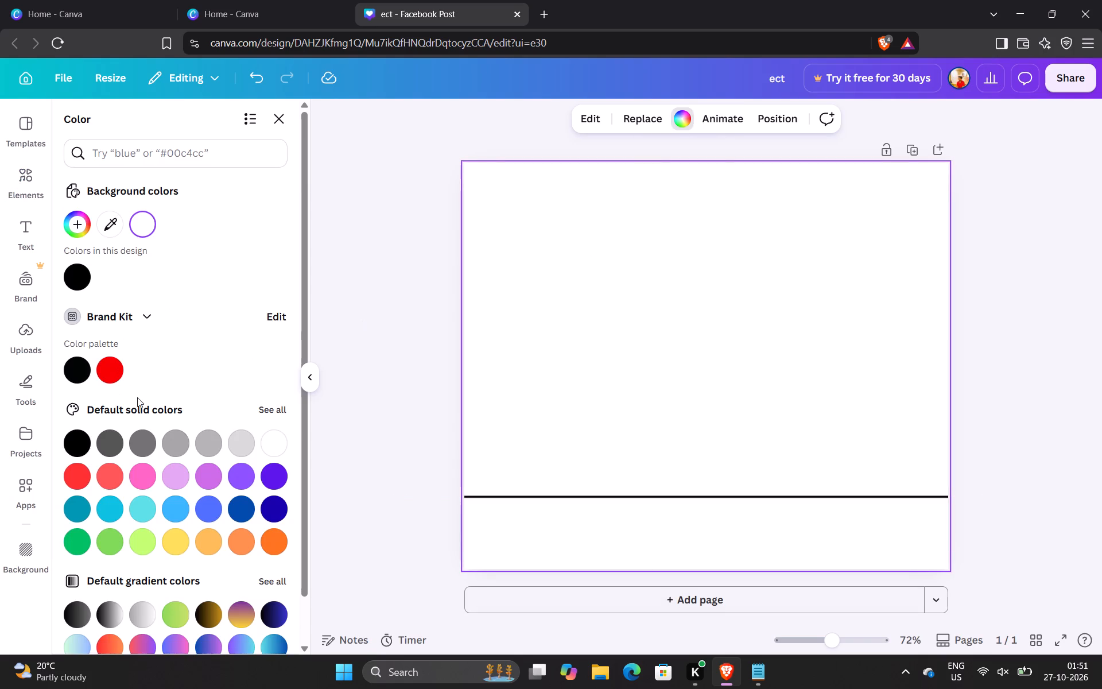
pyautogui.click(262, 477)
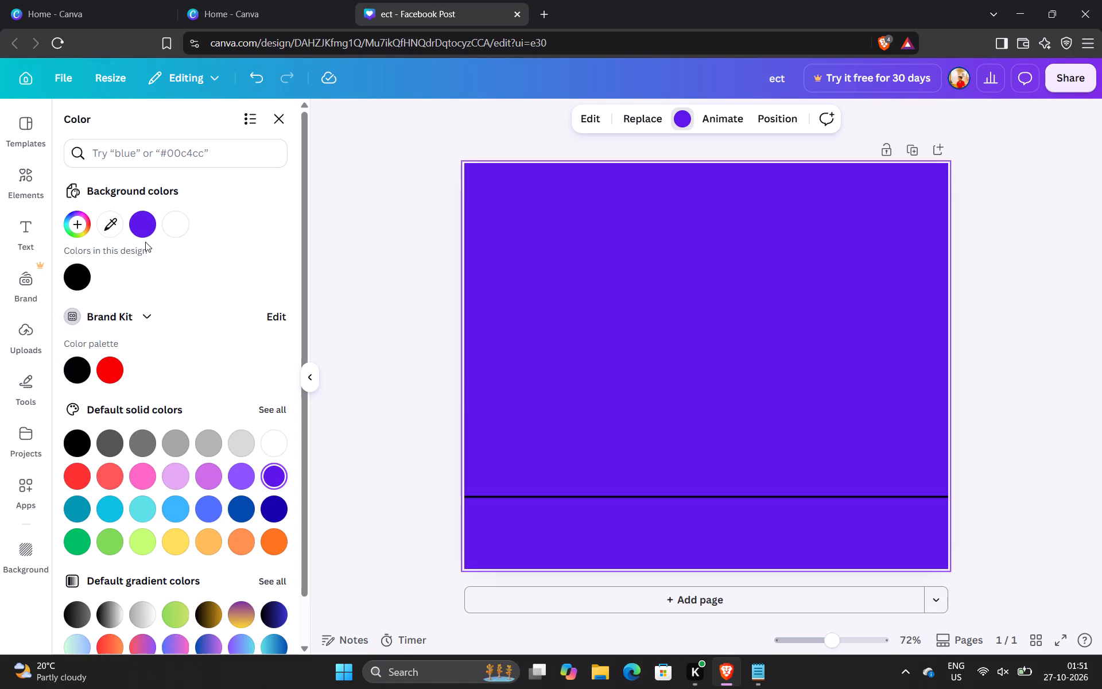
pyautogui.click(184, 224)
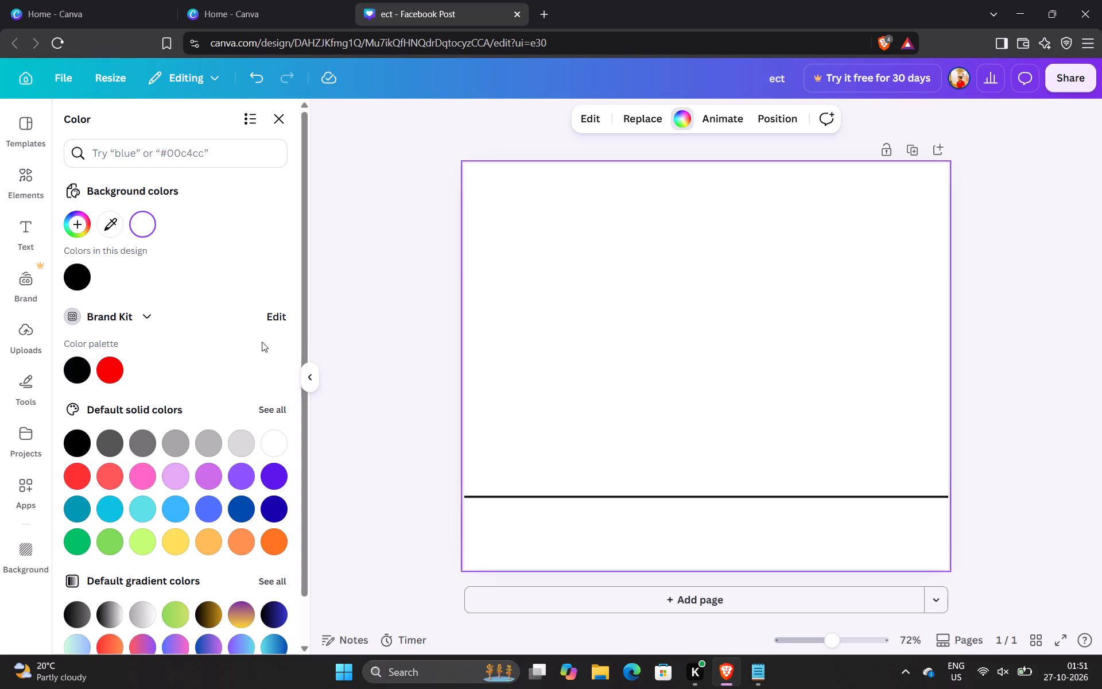
# Set the horizontal line's stroke color to the bright violet in the default solid colors.
pyautogui.click(625, 521)
pyautogui.click(636, 497)
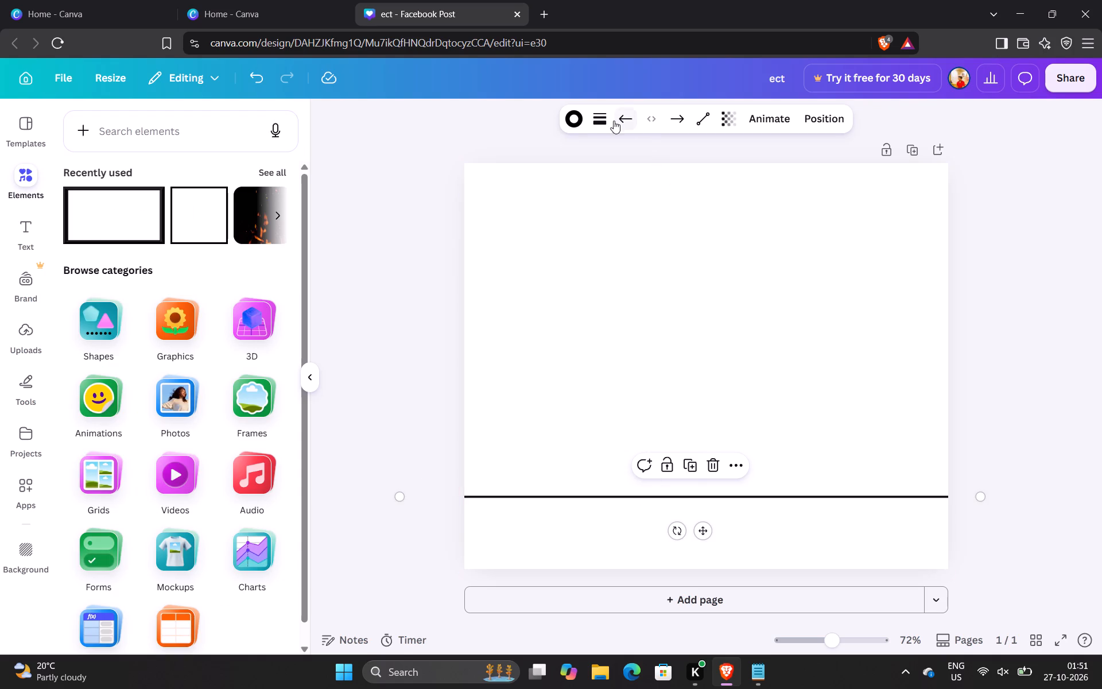
pyautogui.click(576, 121)
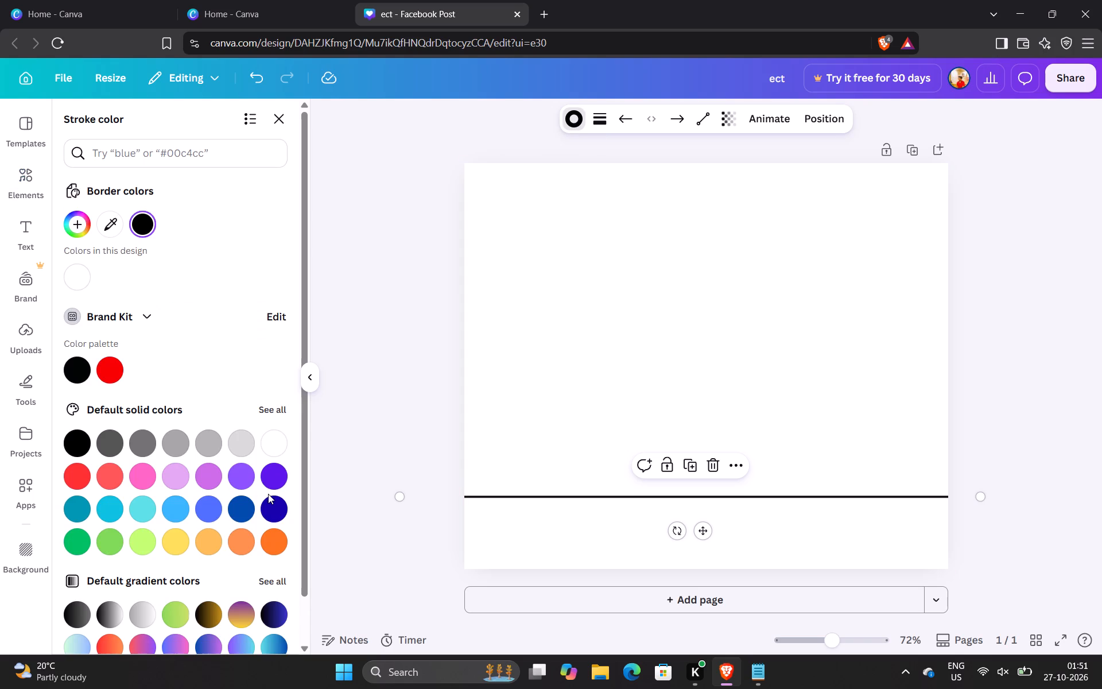
pyautogui.click(271, 483)
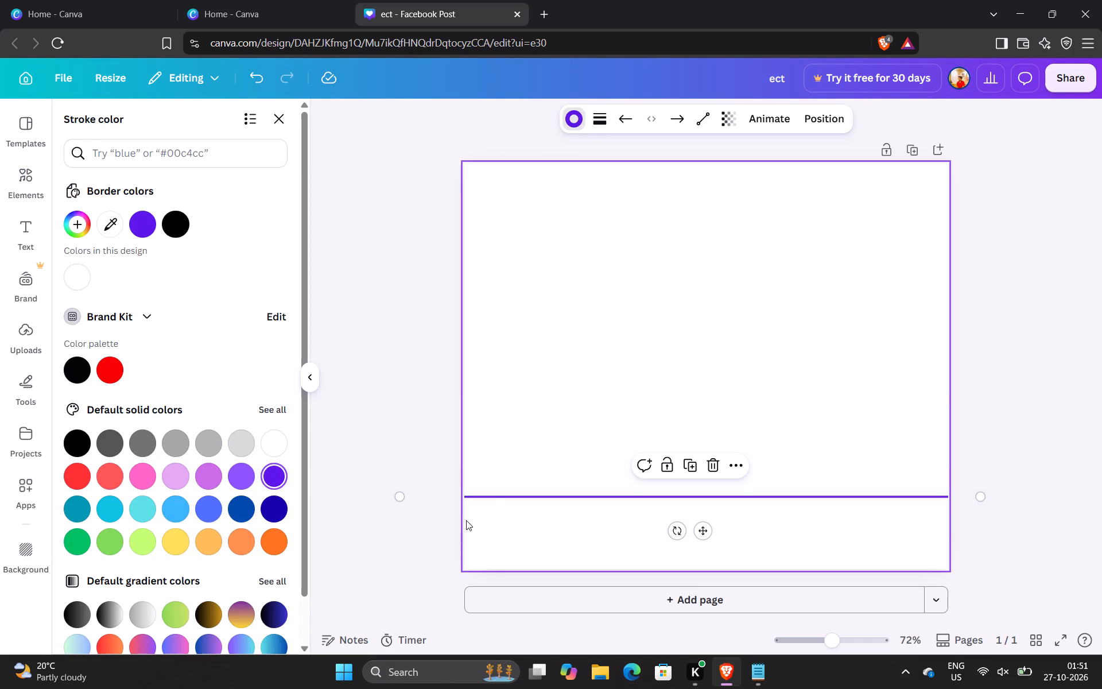
pyautogui.click(466, 519)
# Nudge the violet line slightly upward on the page and deselect it.
pyautogui.click(495, 498)
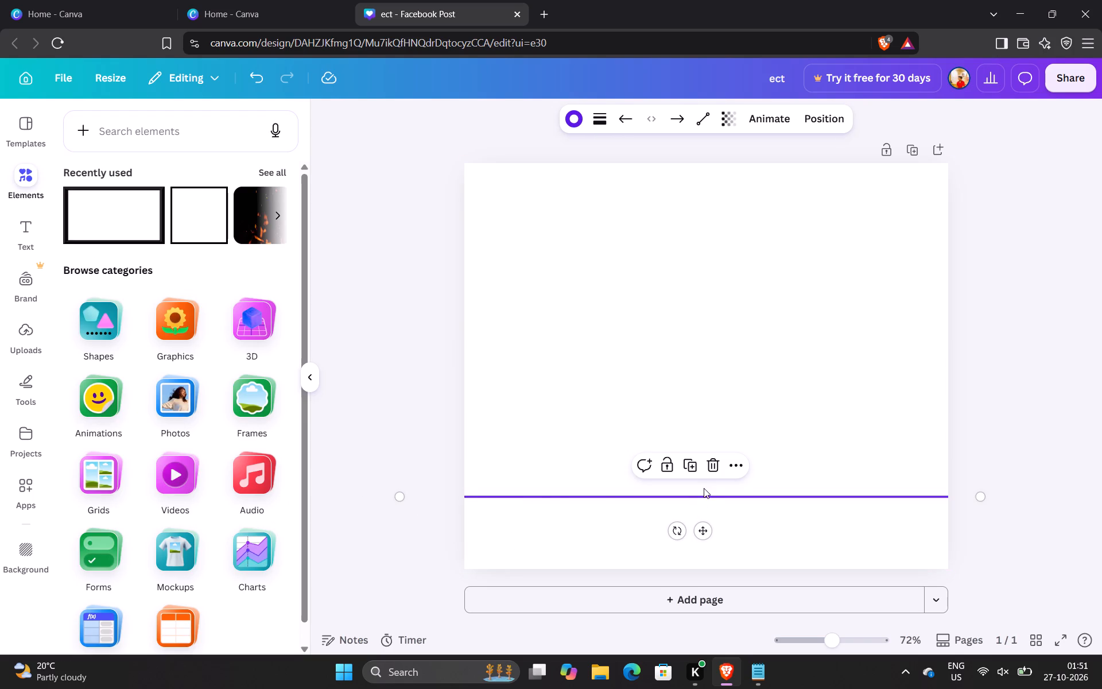
pyautogui.click(703, 496)
pyautogui.click(703, 530)
pyautogui.moveTo(708, 498); pyautogui.dragTo(711, 498)
pyautogui.moveTo(711, 498); pyautogui.dragTo(728, 496)
pyautogui.click(1021, 432)
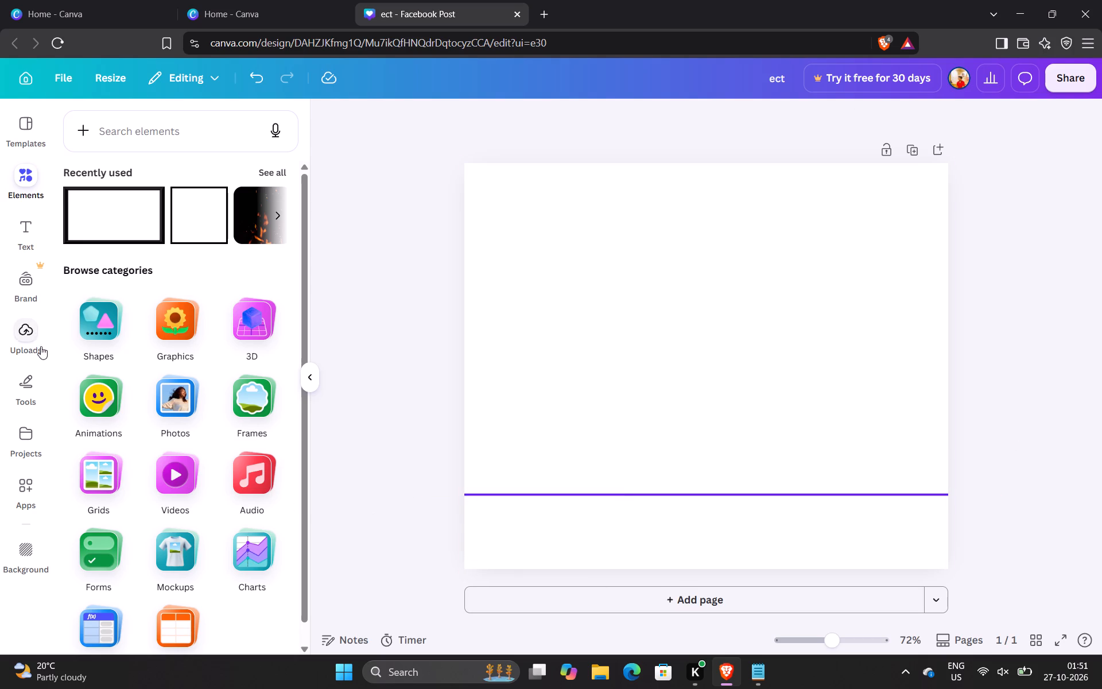
# Search the elements for "box" and add the pink rounded bar with a black shadow from the full graphics results.
pyautogui.click(224, 144)
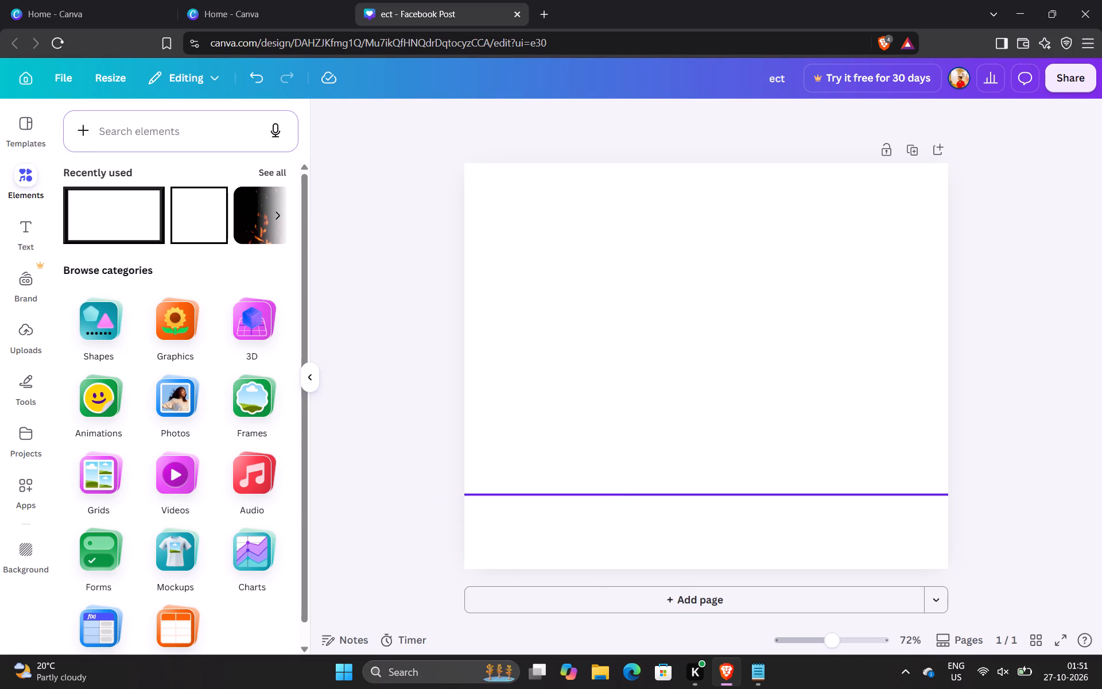
pyautogui.click(147, 137)
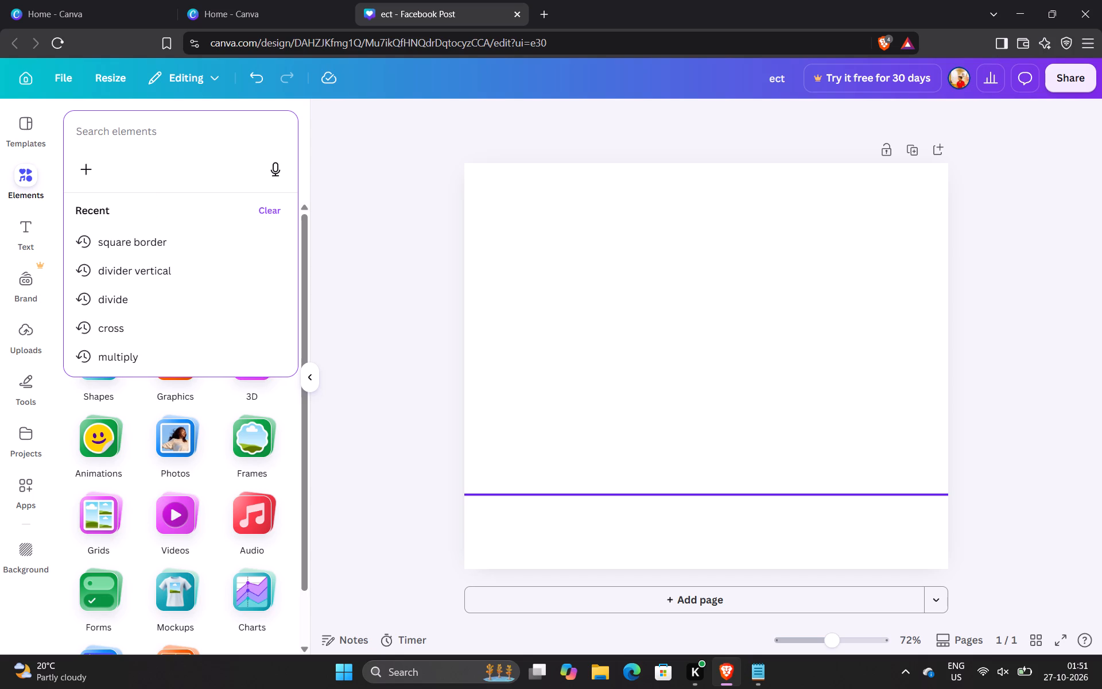
pyautogui.write('box')
pyautogui.press('Return')
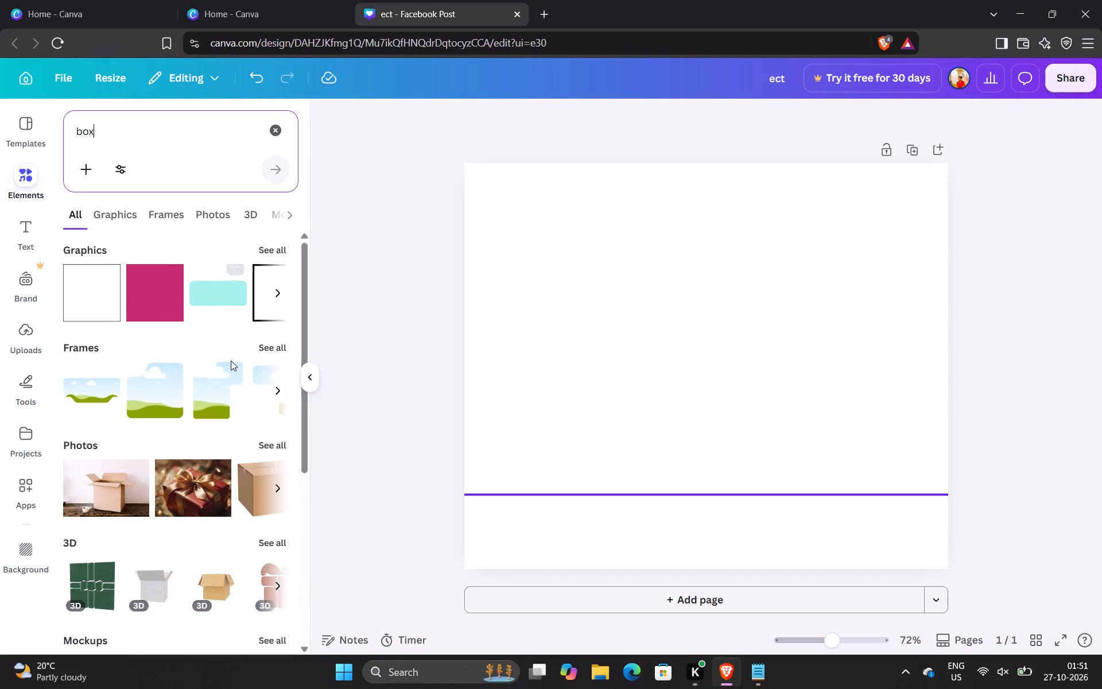
pyautogui.click(274, 250)
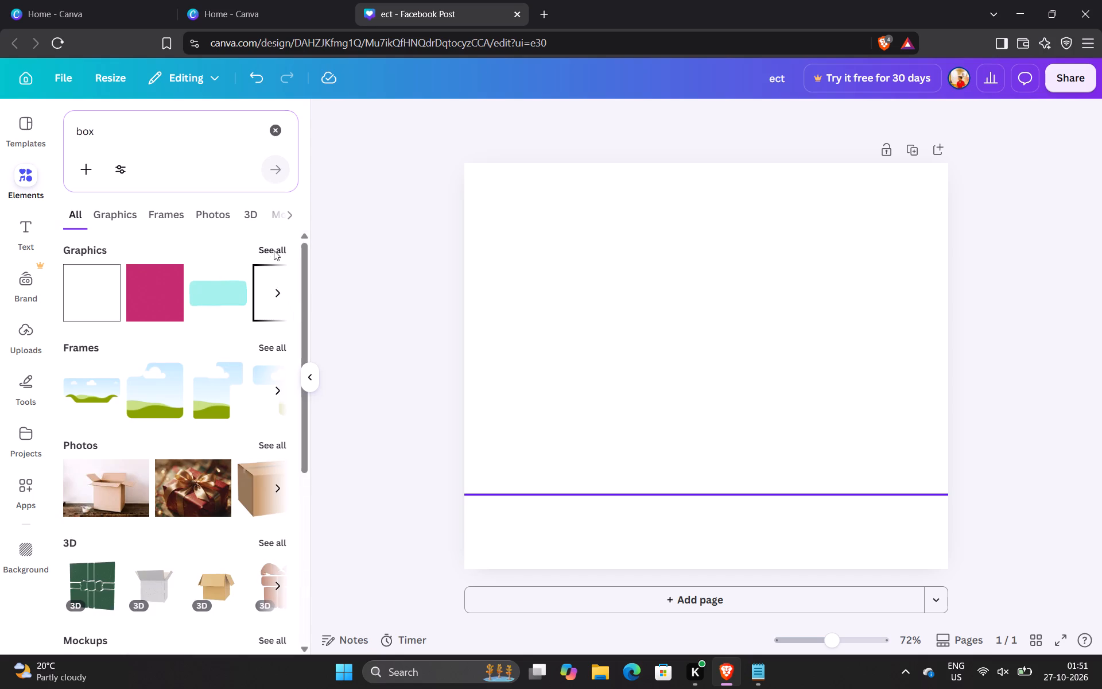
pyautogui.click(168, 385)
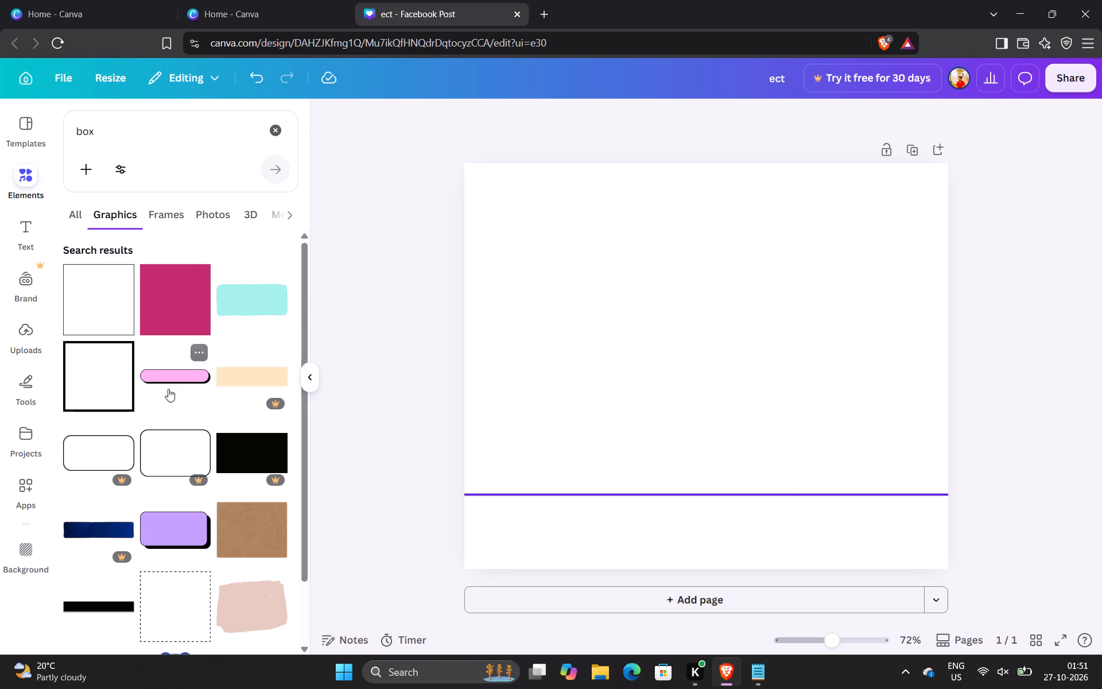
# Delete the violet horizontal line from the page.
pyautogui.click(763, 495)
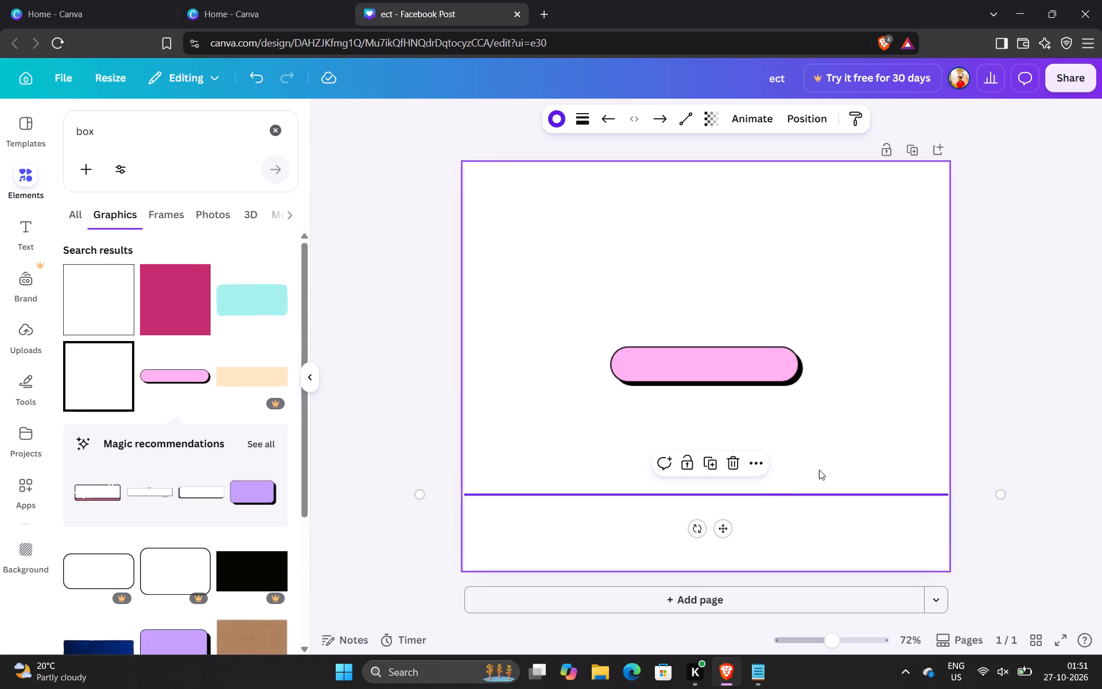
pyautogui.press('BackSpace')
# Move the pink bar to the bottom of the page and enlarge it past both side edges and the bottom edge.
pyautogui.click(716, 369)
pyautogui.moveTo(716, 370); pyautogui.dragTo(711, 504)
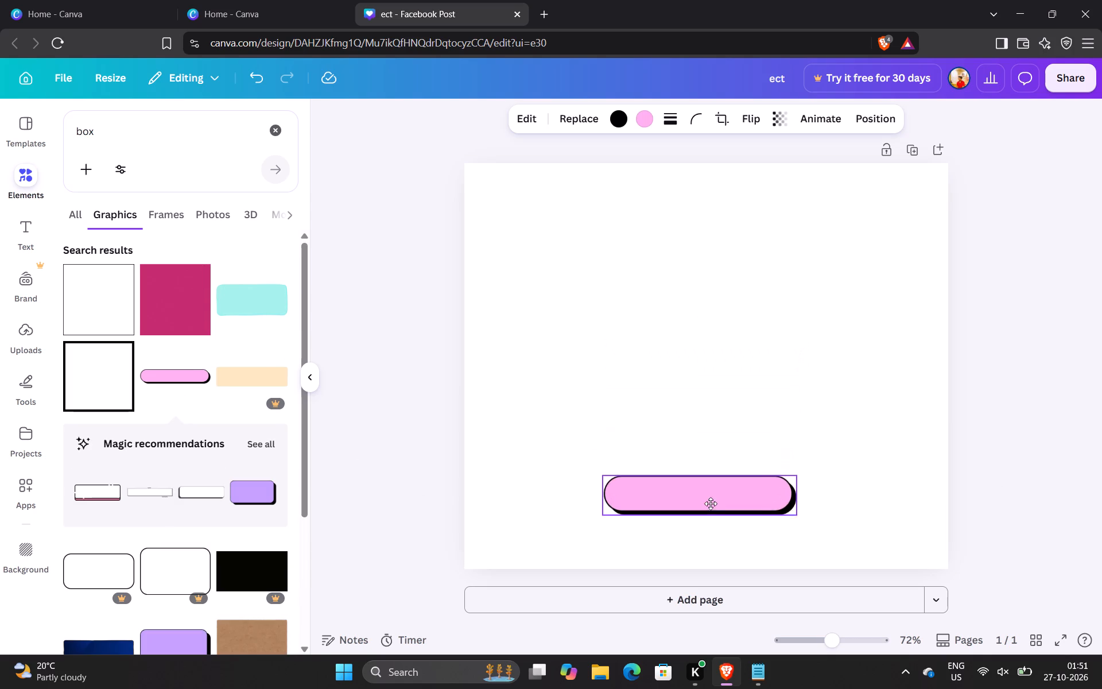
pyautogui.moveTo(711, 504); pyautogui.dragTo(711, 502)
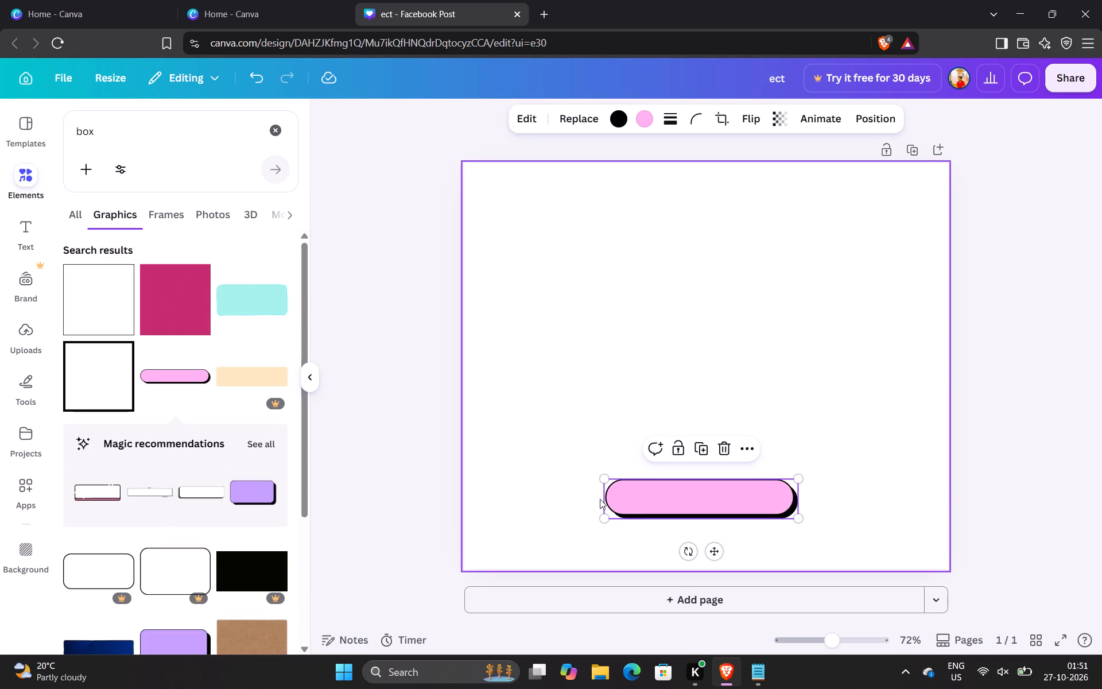
pyautogui.moveTo(602, 474); pyautogui.dragTo(402, 493)
pyautogui.moveTo(798, 514); pyautogui.dragTo(995, 566)
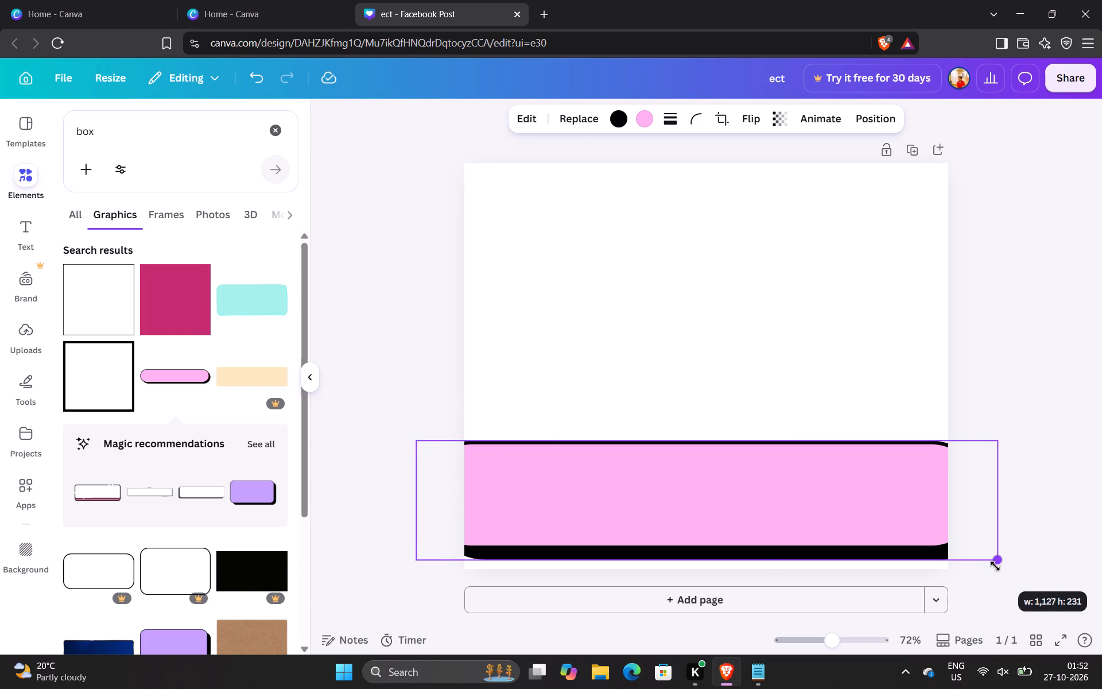
pyautogui.moveTo(995, 566); pyautogui.dragTo(987, 571)
pyautogui.moveTo(797, 496); pyautogui.dragTo(794, 530)
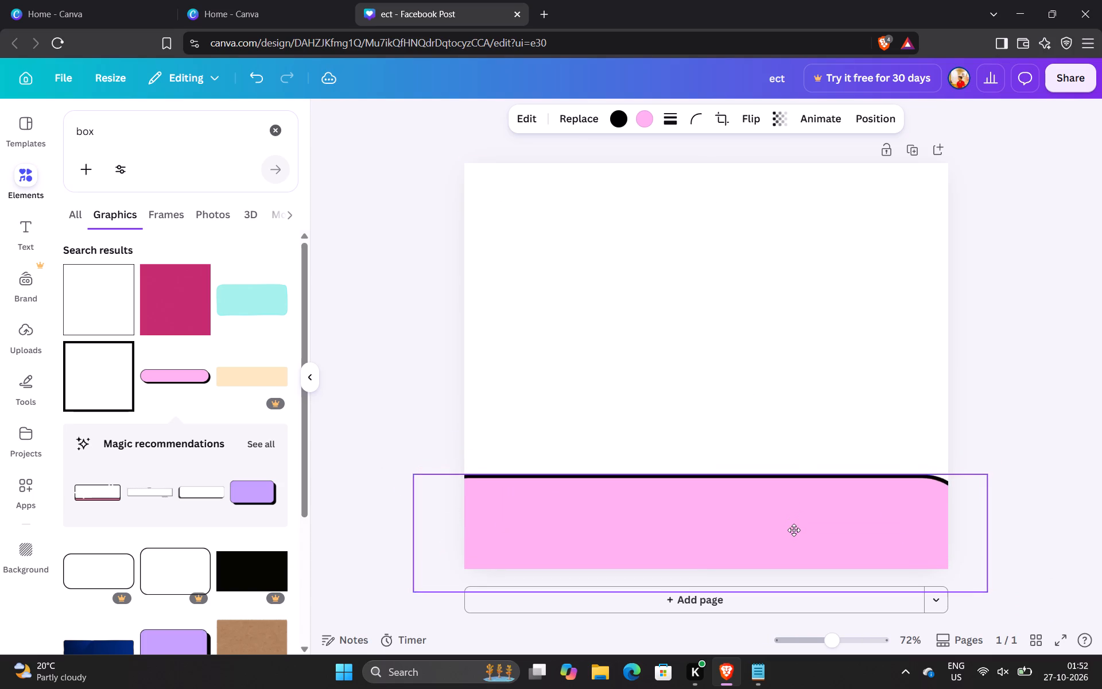
pyautogui.moveTo(794, 530); pyautogui.dragTo(804, 539)
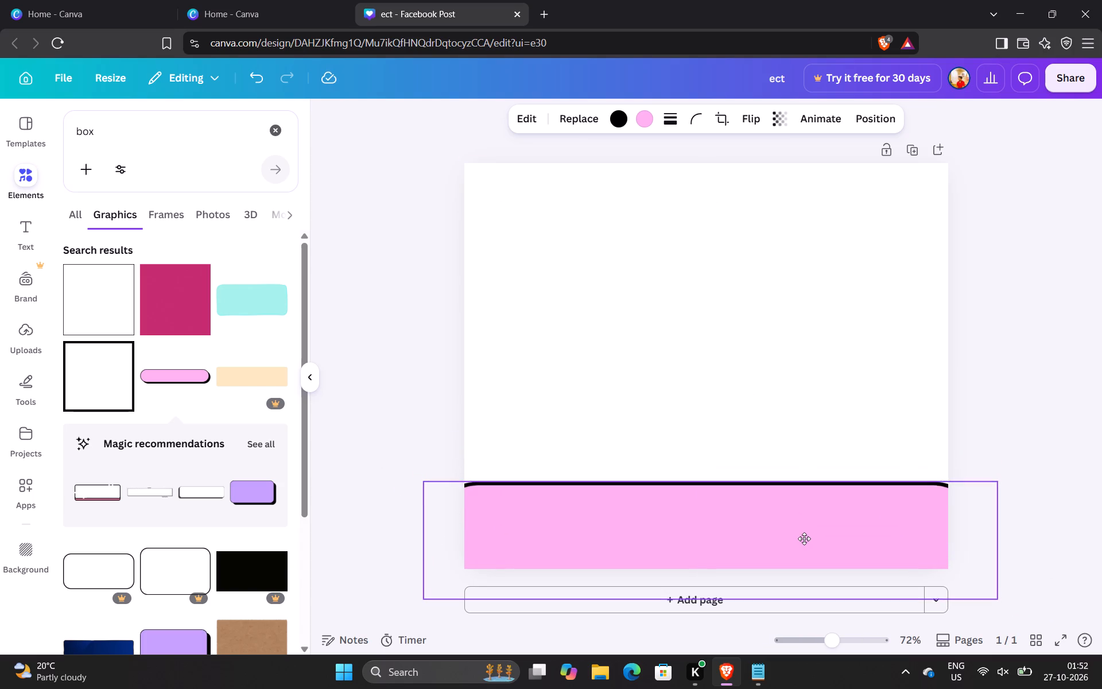
pyautogui.moveTo(804, 539); pyautogui.dragTo(801, 539)
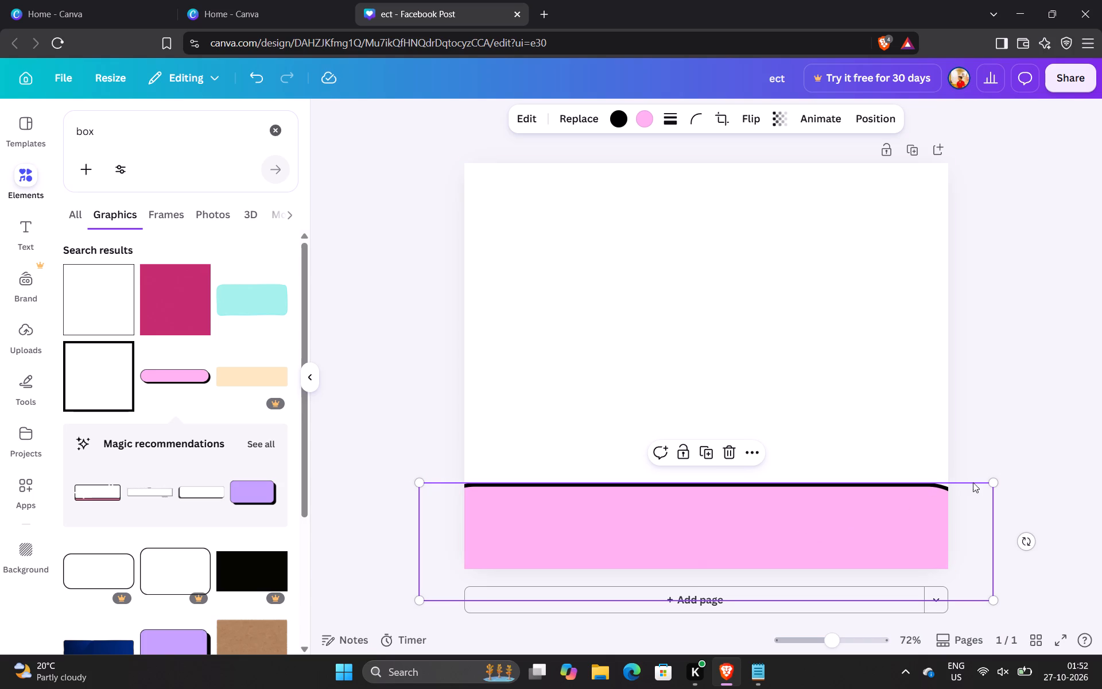
# Enlarge the pink bar until its rounded corners lie off the page, and lower it so only a bottom strip shows.
pyautogui.moveTo(991, 480); pyautogui.dragTo(1012, 477)
pyautogui.click(868, 498)
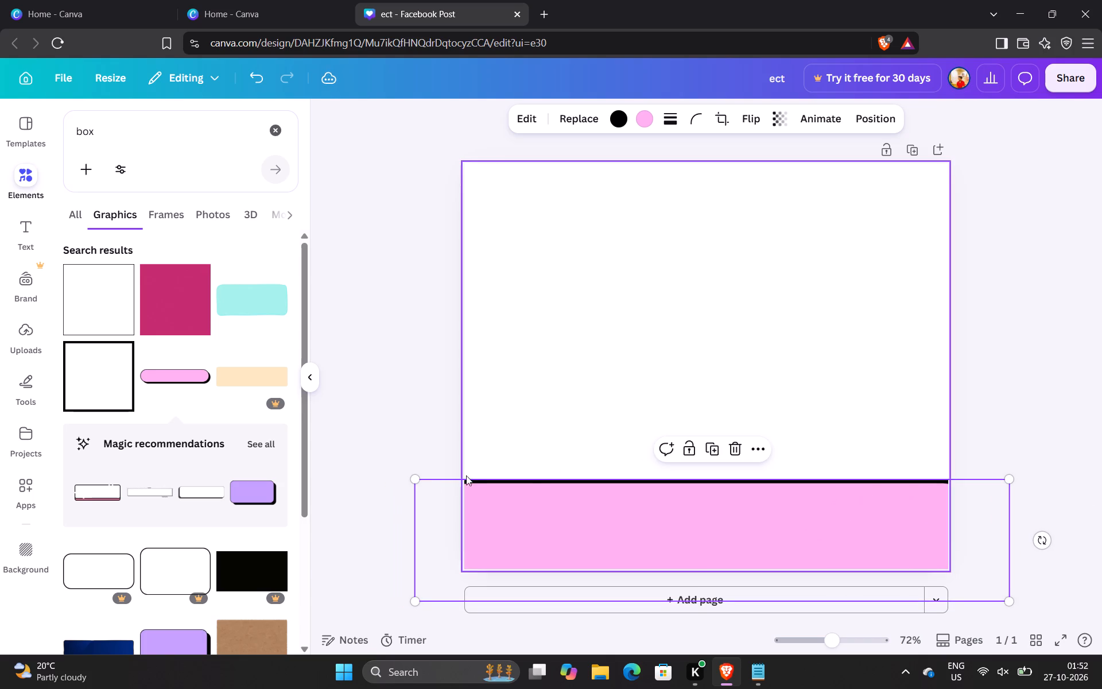
pyautogui.moveTo(420, 482); pyautogui.dragTo(351, 471)
pyautogui.click(976, 412)
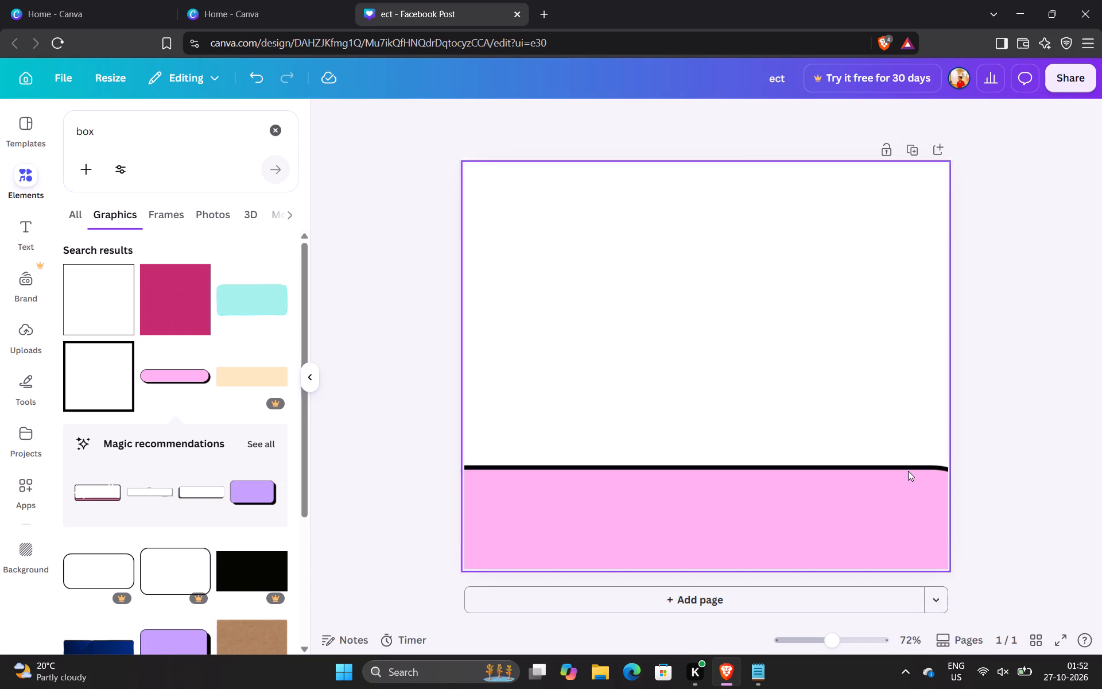
pyautogui.moveTo(806, 500); pyautogui.dragTo(817, 559)
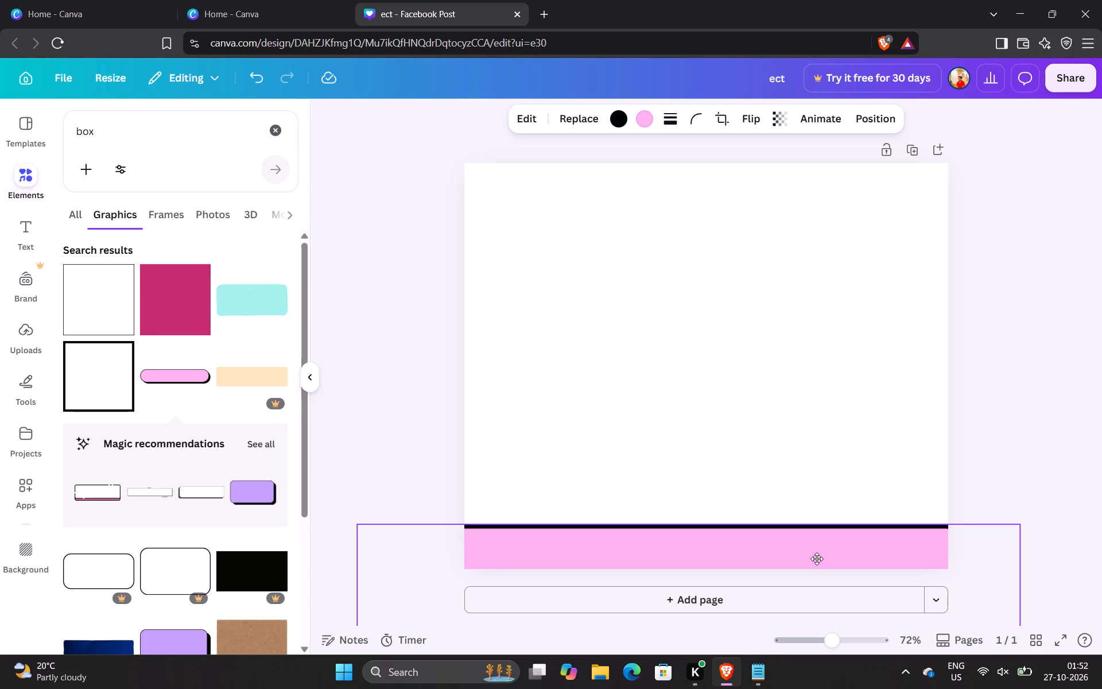
pyautogui.moveTo(817, 559); pyautogui.dragTo(818, 543)
pyautogui.click(983, 392)
# Copy the color code #8c52ff from the Notepad note and apply it in place of the bar's pink fill.
pyautogui.click(585, 532)
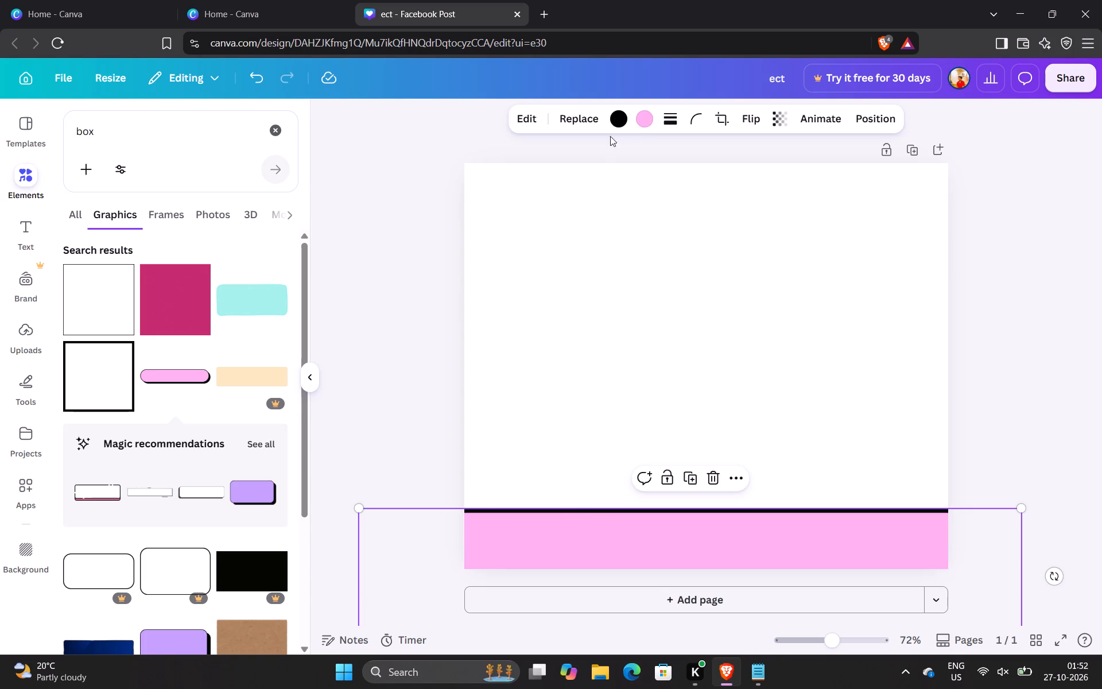
pyautogui.click(648, 123)
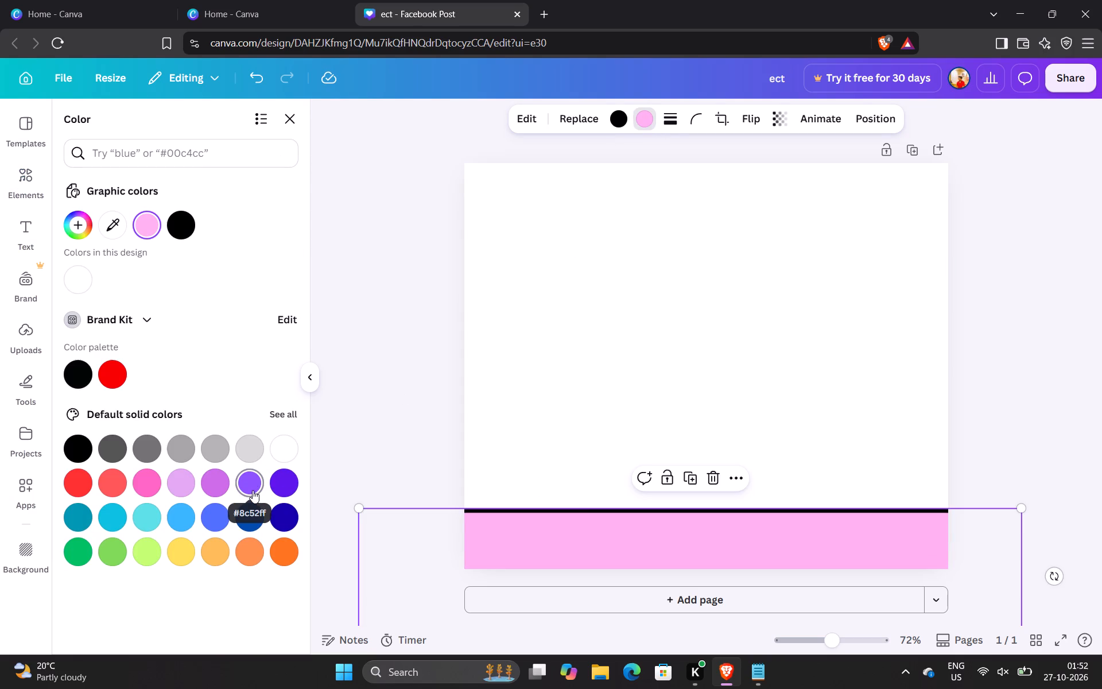
pyautogui.click(765, 685)
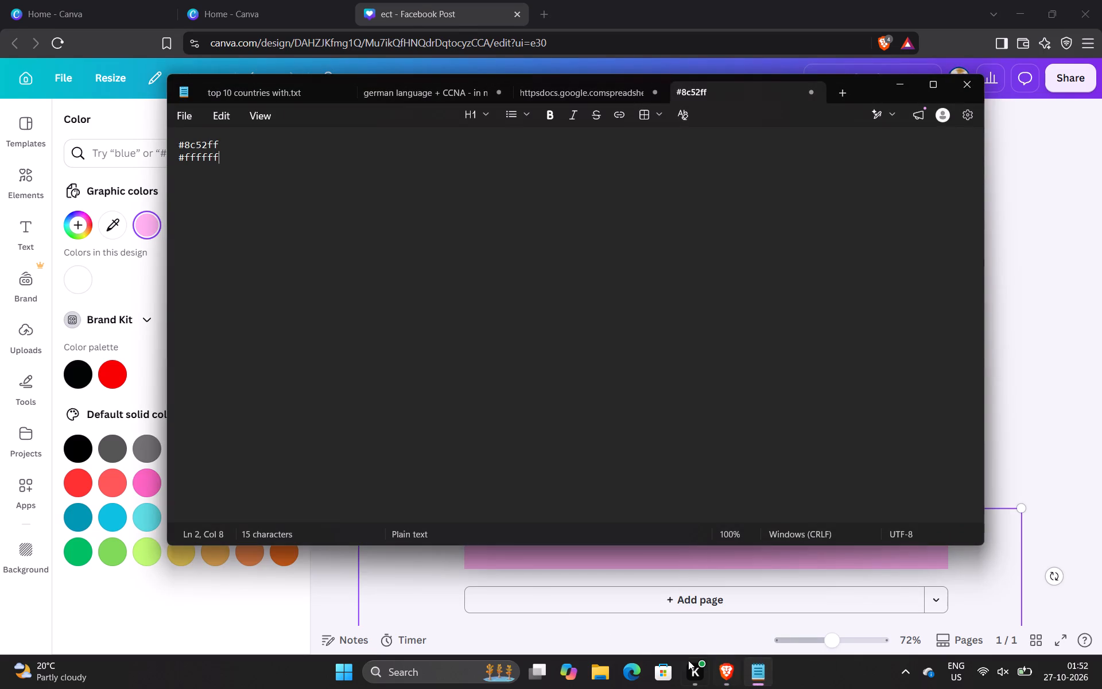
pyautogui.moveTo(232, 146); pyautogui.dragTo(122, 141)
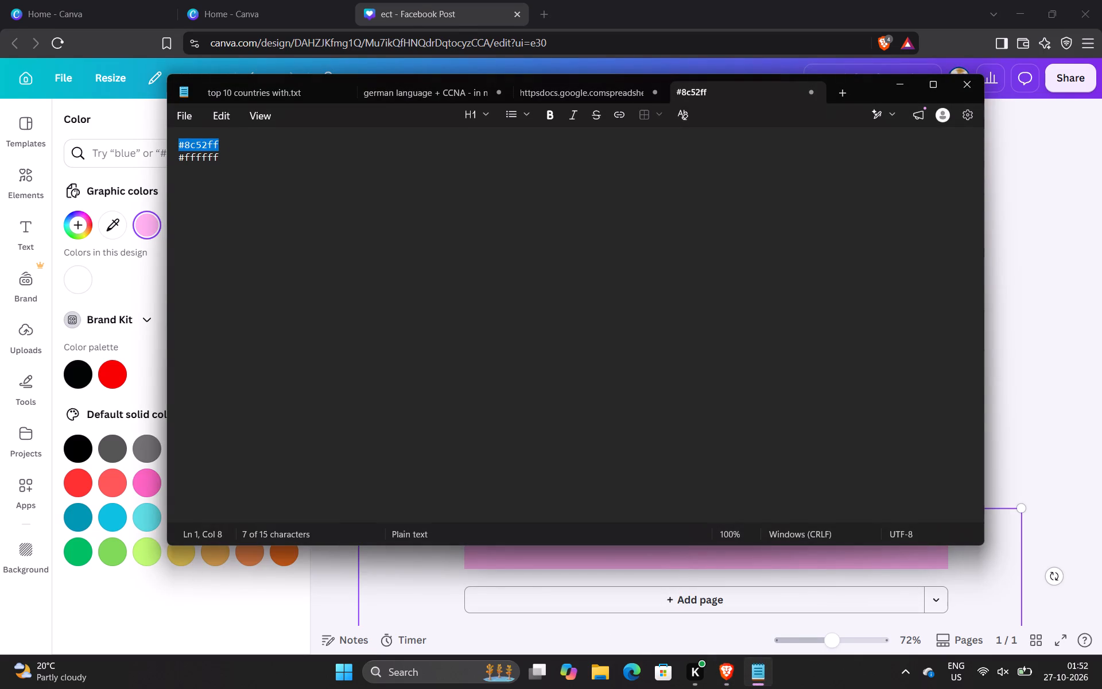
pyautogui.moveTo(122, 141); pyautogui.dragTo(118, 141)
pyautogui.hotkey('ctrl', 'c')
pyautogui.click(119, 162)
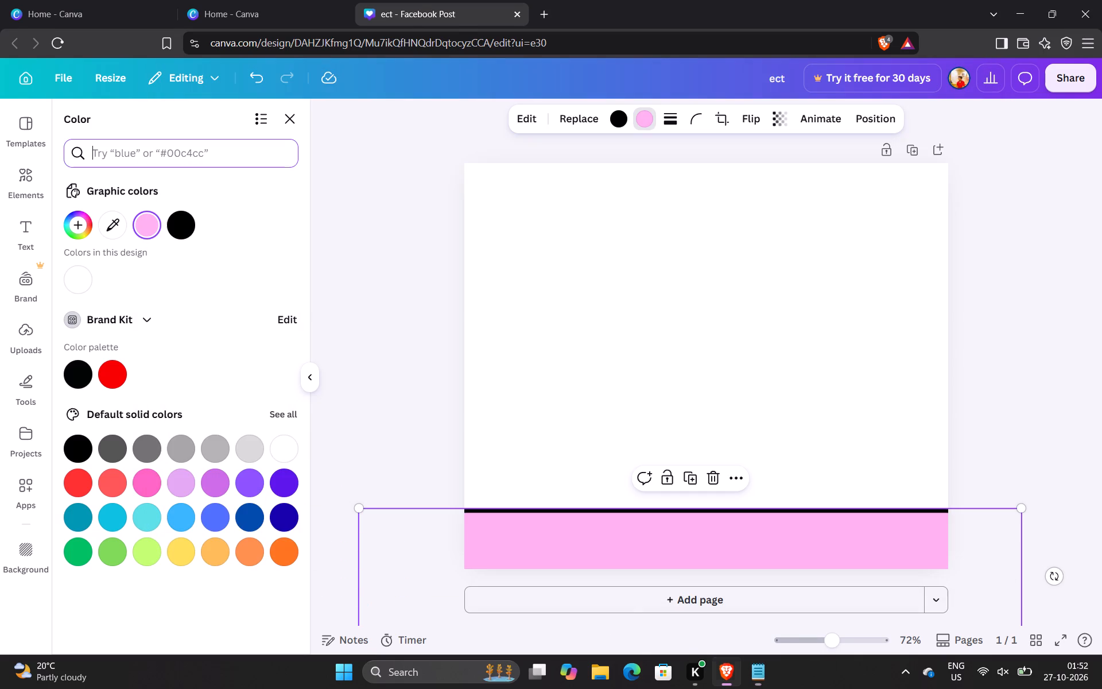
pyautogui.hotkey('ctrl', 'v')
pyautogui.click(77, 215)
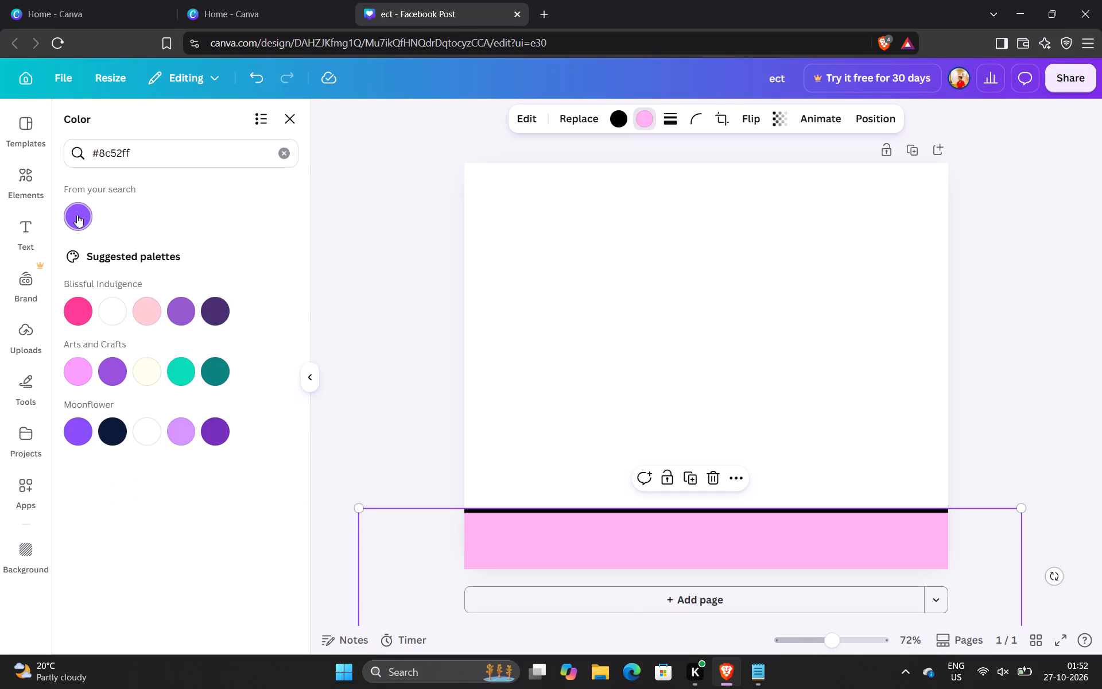
pyautogui.click(377, 433)
# Duplicate the violet bar and place the copy across the top edge of the page.
pyautogui.click(643, 535)
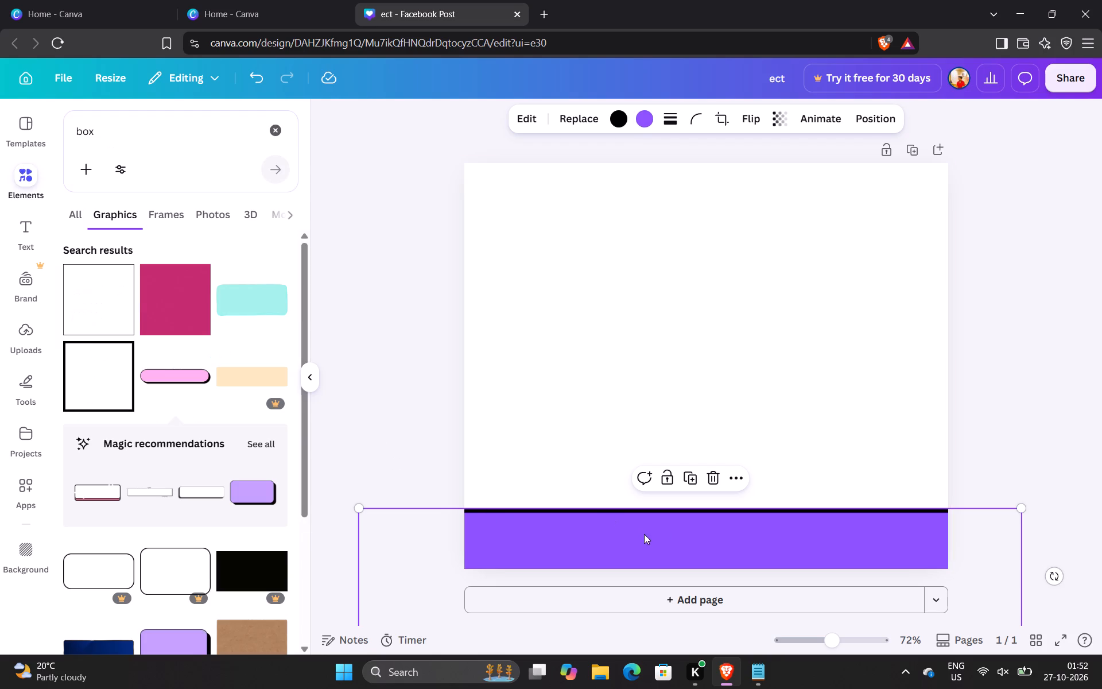
pyautogui.click(727, 522)
pyautogui.click(689, 475)
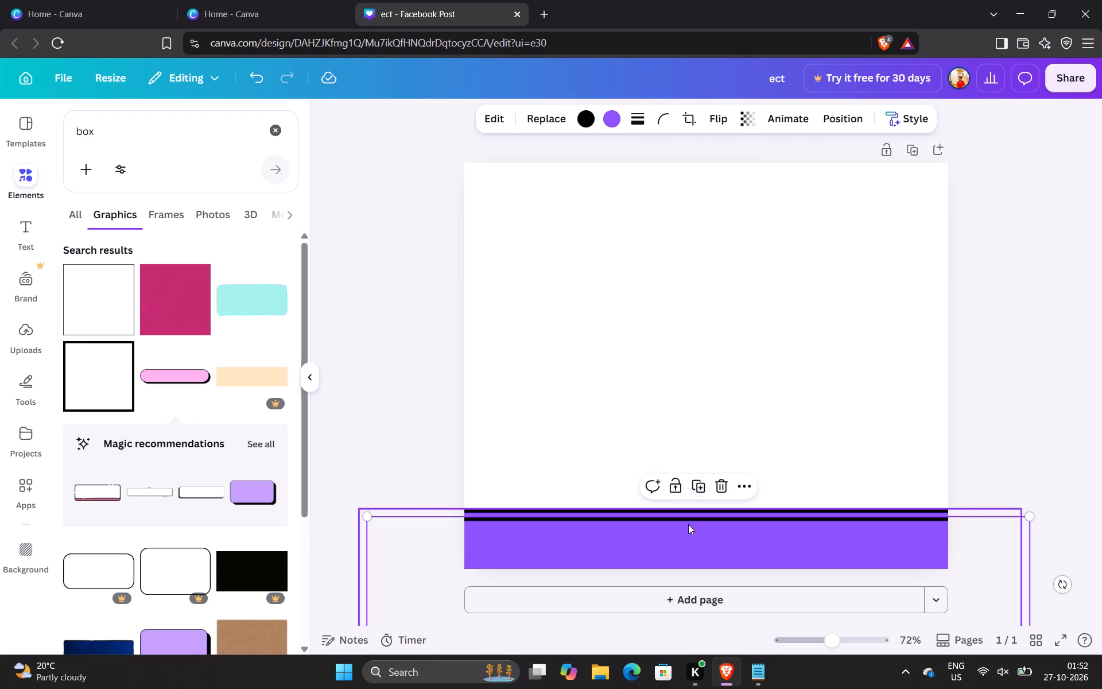
pyautogui.moveTo(687, 540); pyautogui.dragTo(662, 134)
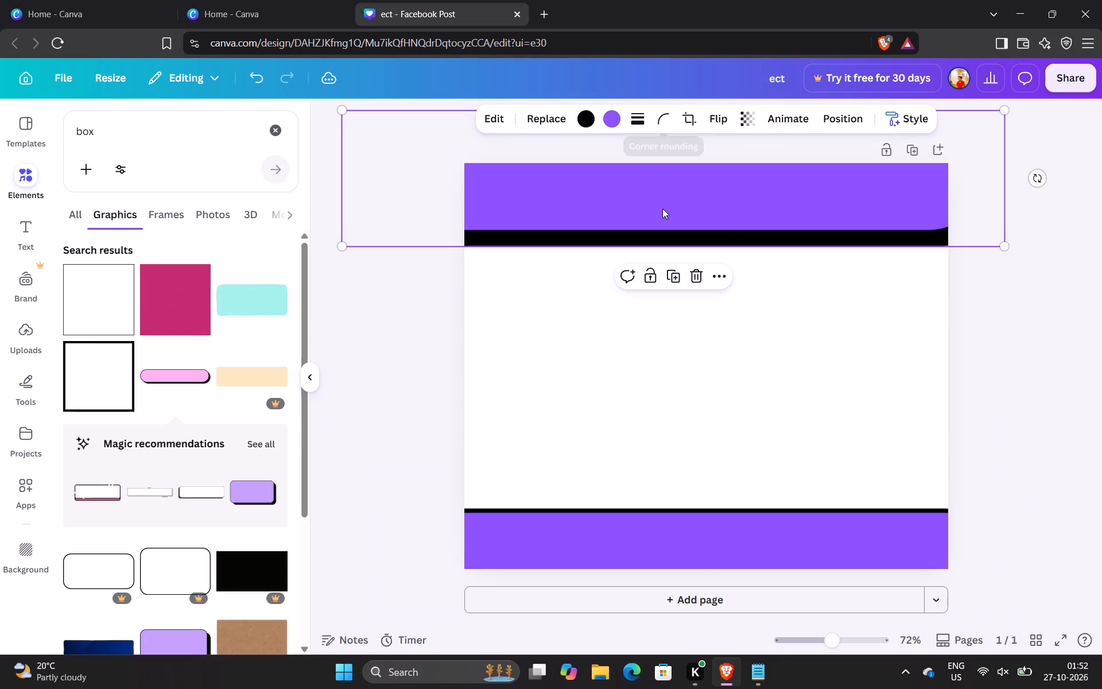
pyautogui.click(729, 222)
pyautogui.click(726, 241)
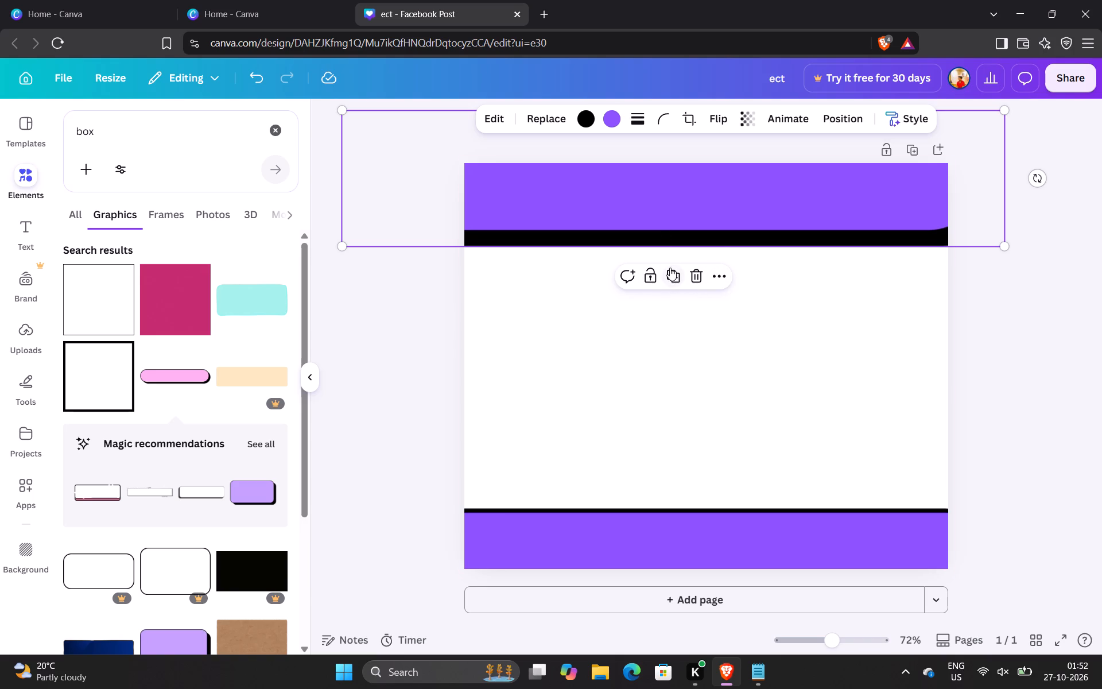
# Bring the top violet bar down onto the blank area and rotate it 180° so its thick black edge faces up.
pyautogui.click(671, 123)
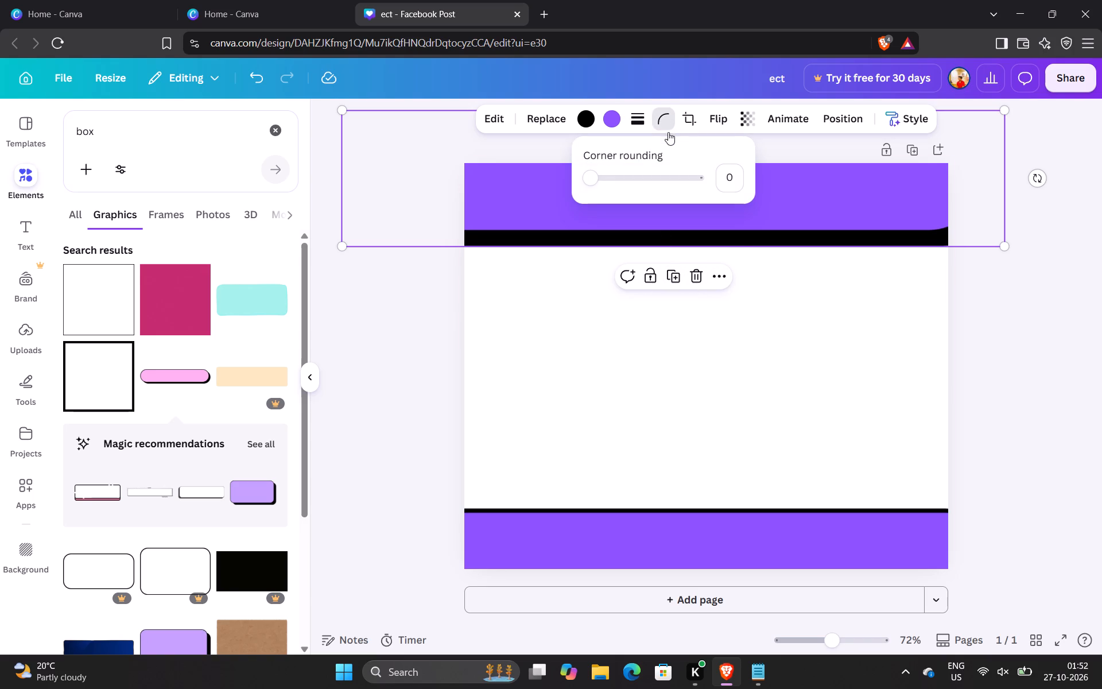
pyautogui.click(731, 218)
pyautogui.moveTo(851, 210); pyautogui.dragTo(836, 308)
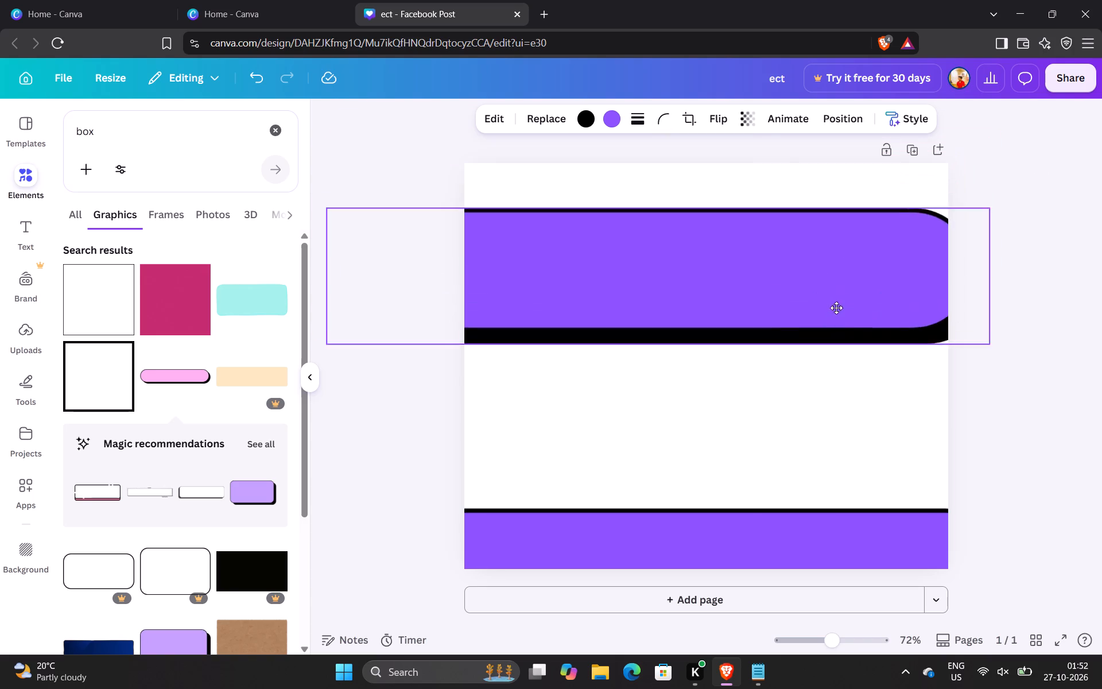
pyautogui.moveTo(836, 308); pyautogui.dragTo(742, 344)
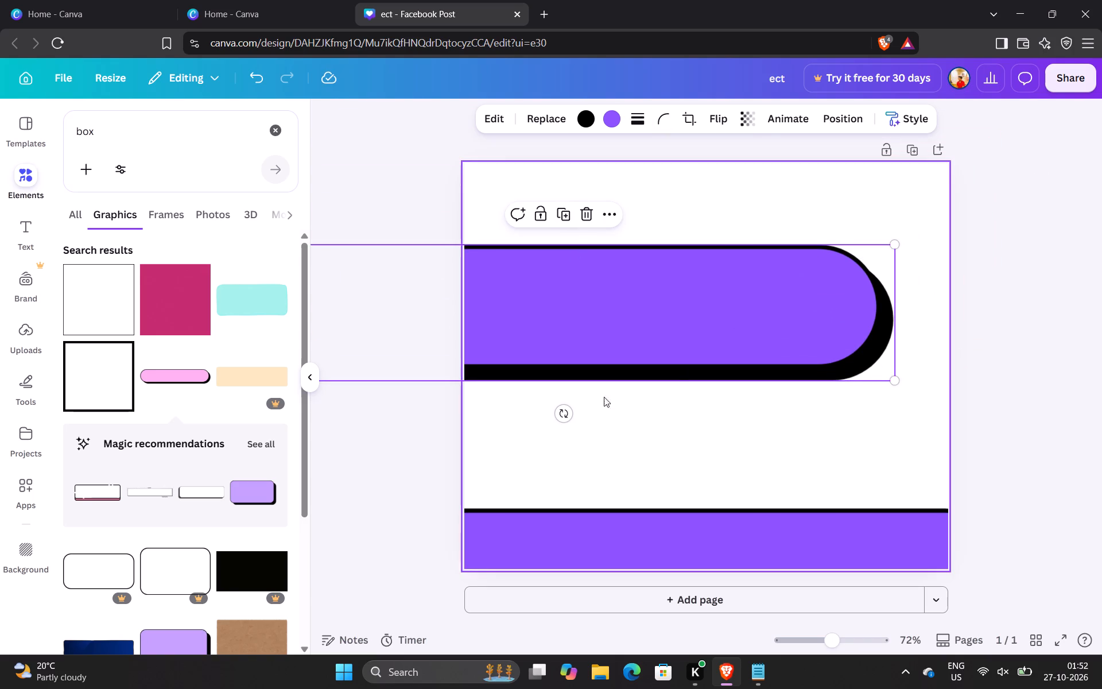
pyautogui.moveTo(562, 412); pyautogui.dragTo(566, 208)
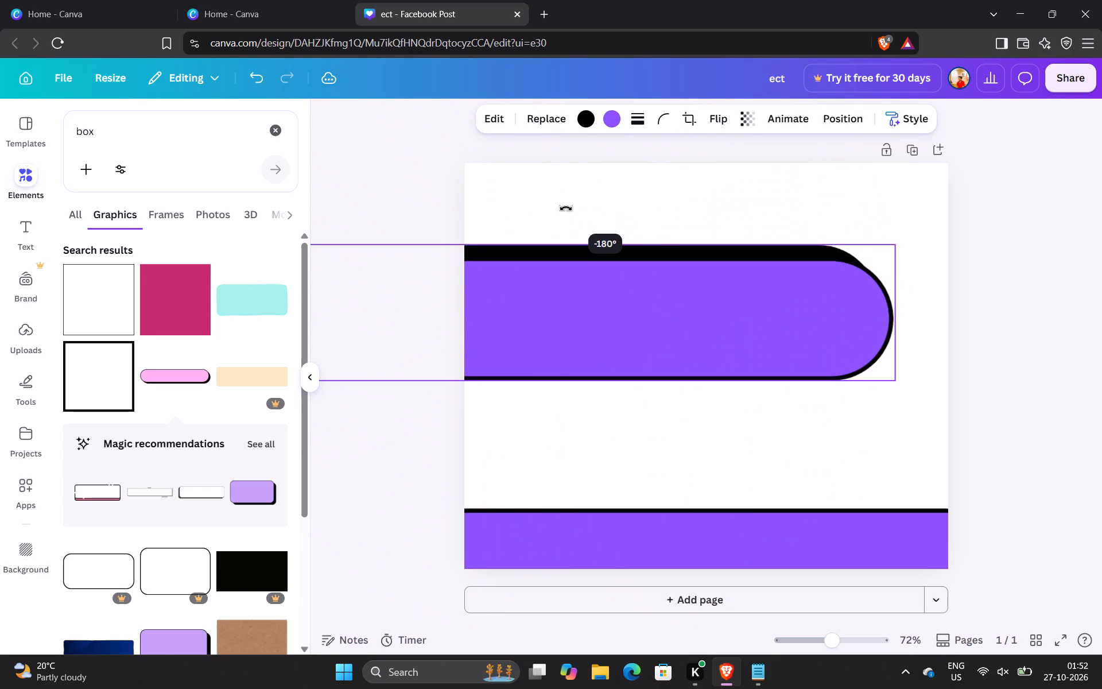
pyautogui.moveTo(566, 208); pyautogui.dragTo(564, 210)
# Place the rotated violet bar across the page's top edge, shifted sideways until its rounded corner lies off the page.
pyautogui.moveTo(590, 317); pyautogui.dragTo(682, 165)
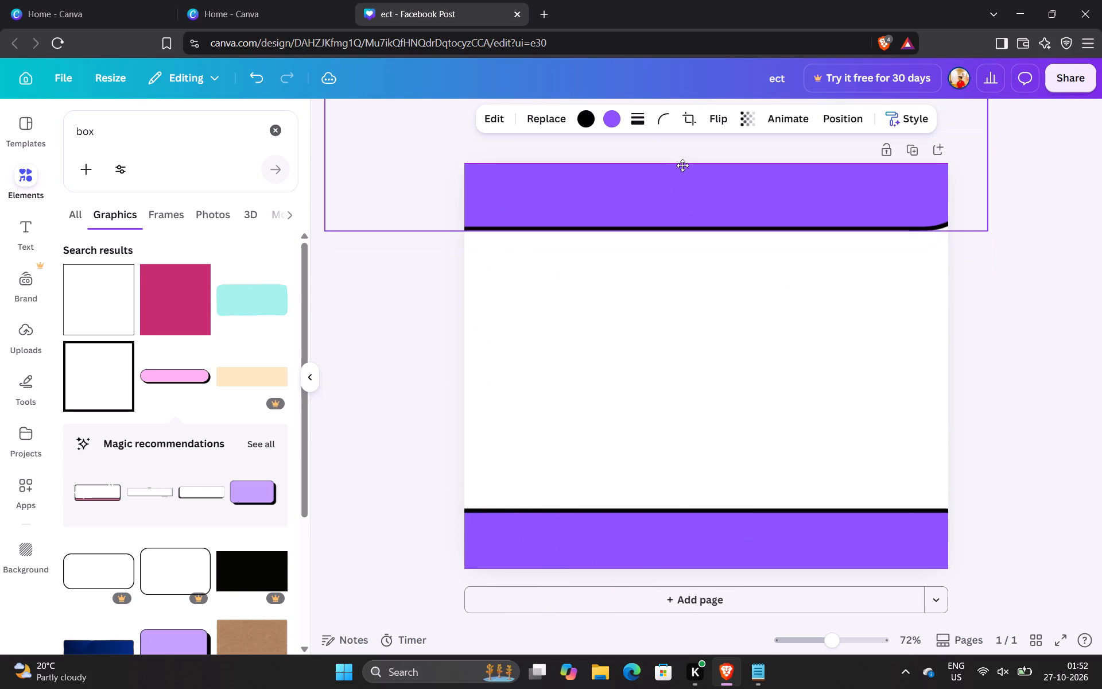
pyautogui.moveTo(682, 165); pyautogui.dragTo(682, 167)
pyautogui.click(389, 298)
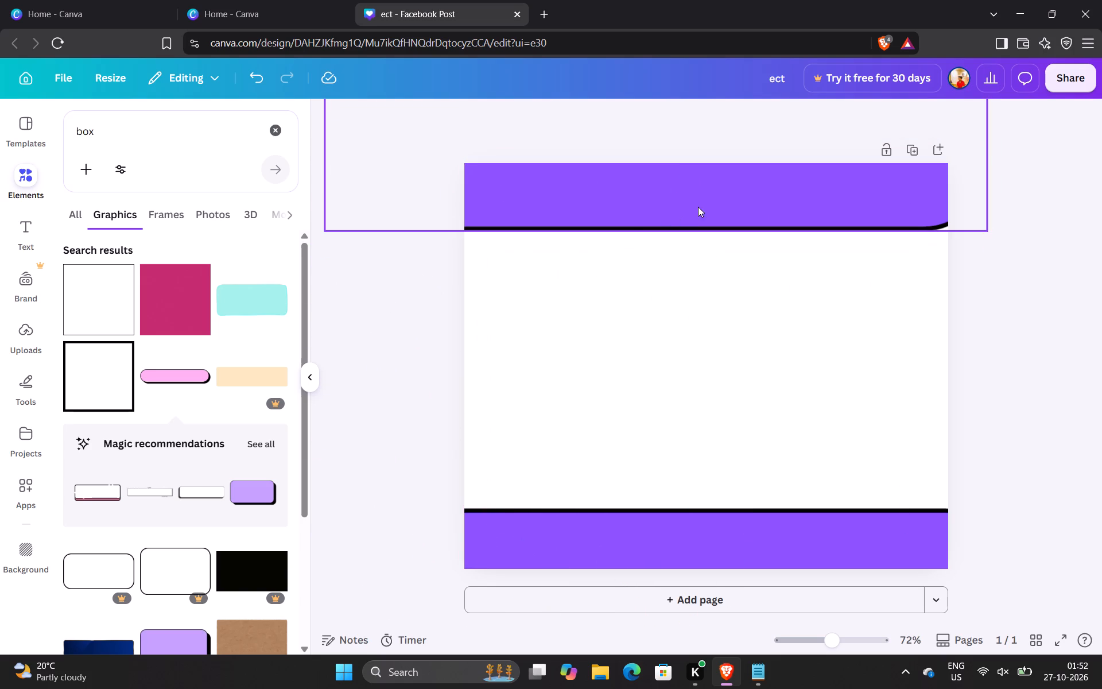
pyautogui.moveTo(716, 199); pyautogui.dragTo(744, 198)
pyautogui.click(1081, 385)
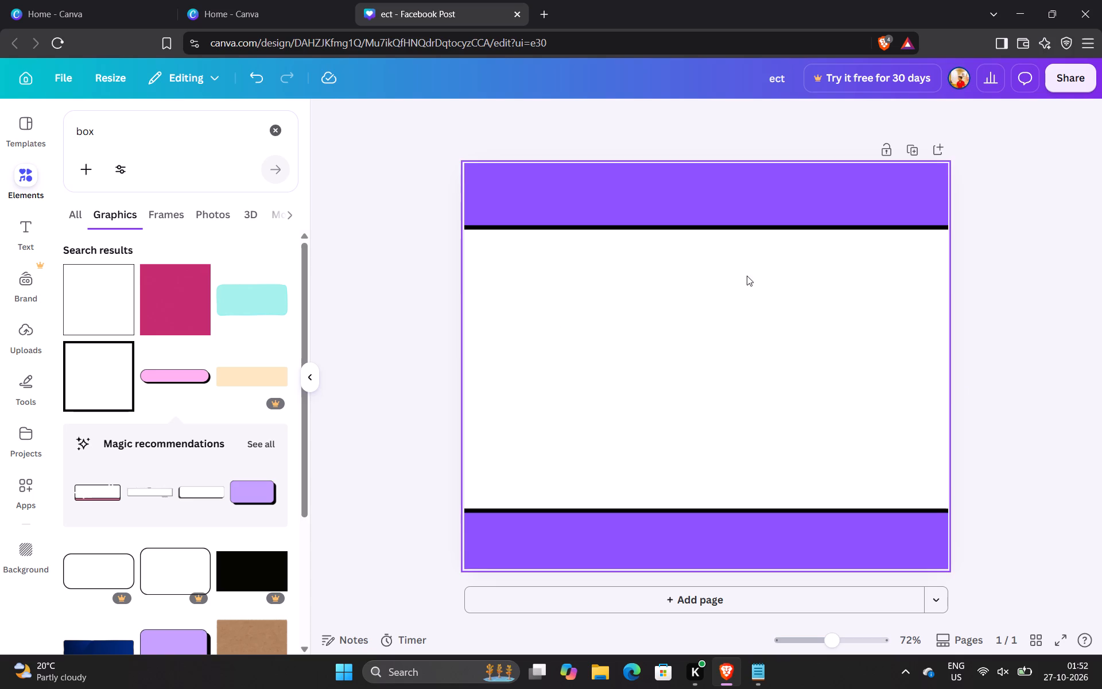
# Go to the home page, open the ect and o designs in separate tabs, and return to the ect post.
pyautogui.click(593, 317)
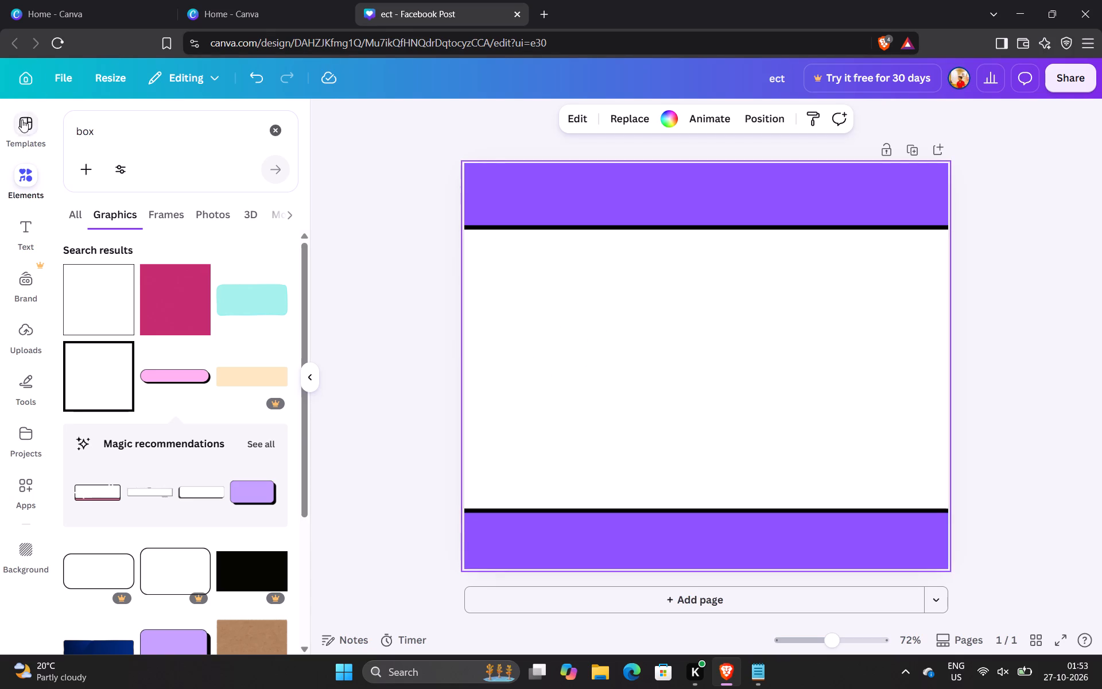
pyautogui.click(20, 84)
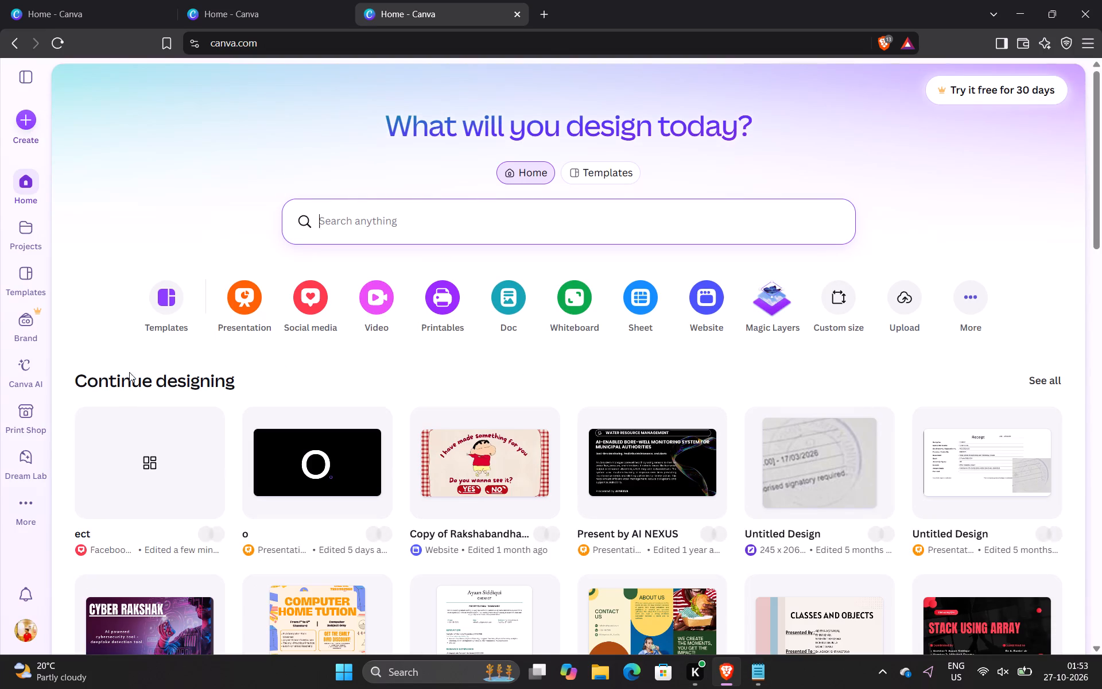
pyautogui.scroll(-2, 286, 460)
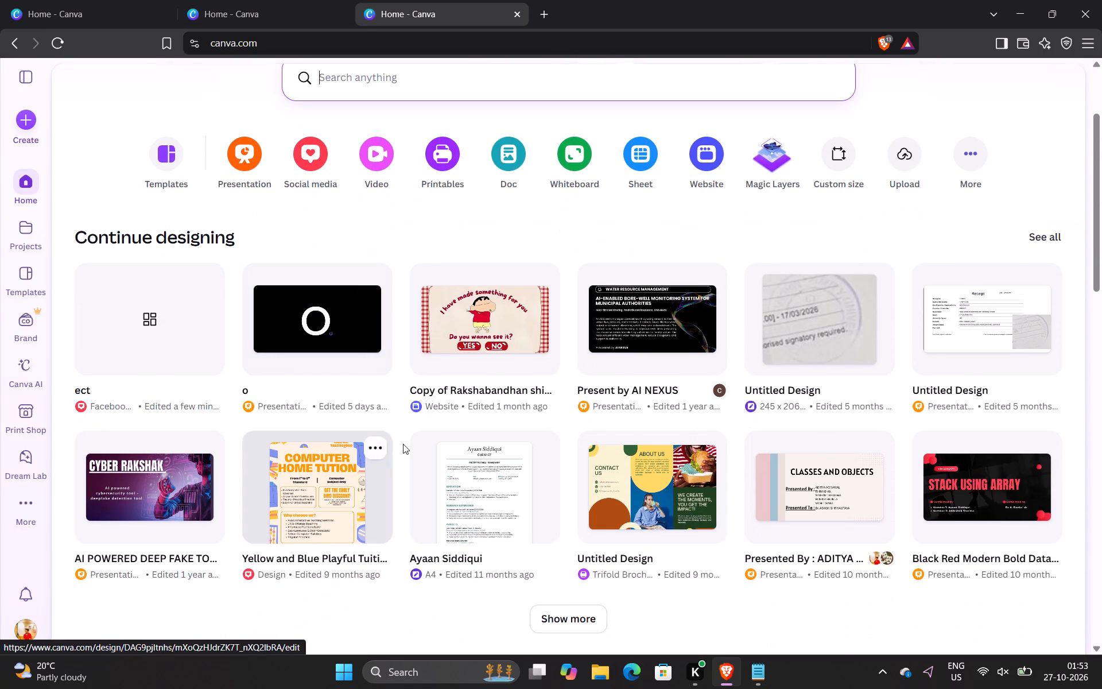
pyautogui.scroll(-3, 403, 439)
pyautogui.scroll(4, 238, 402)
pyautogui.click(152, 388)
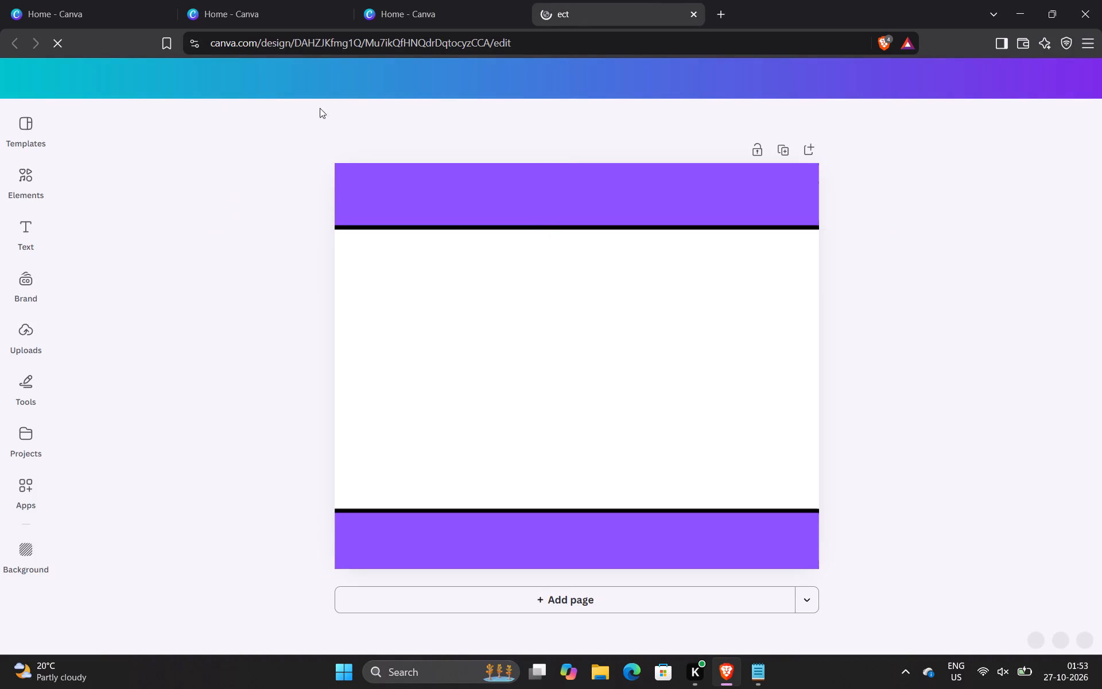
pyautogui.click(478, 0)
pyautogui.click(298, 403)
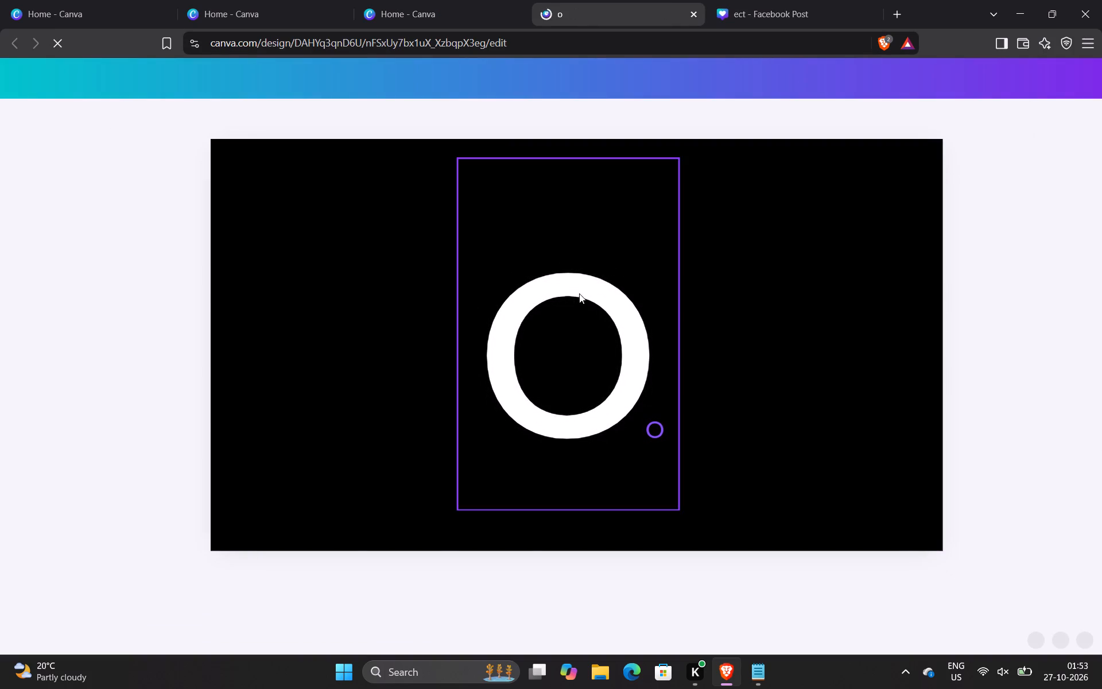
pyautogui.click(794, 0)
pyautogui.click(587, 369)
pyautogui.rightClick(529, 357)
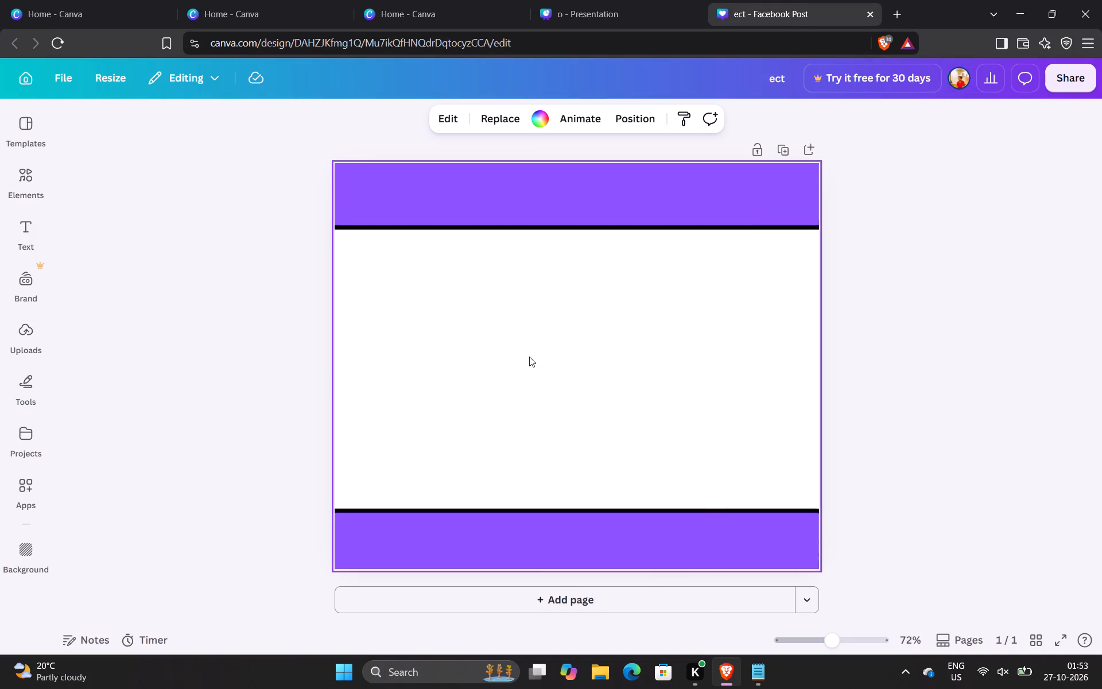
pyautogui.click(266, 359)
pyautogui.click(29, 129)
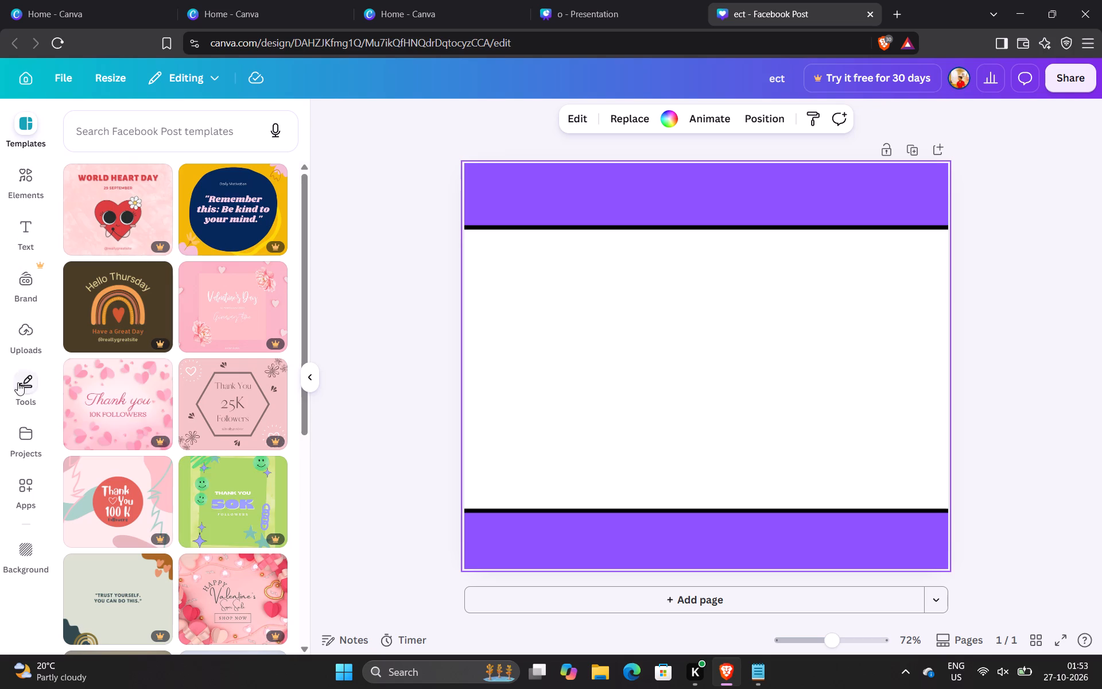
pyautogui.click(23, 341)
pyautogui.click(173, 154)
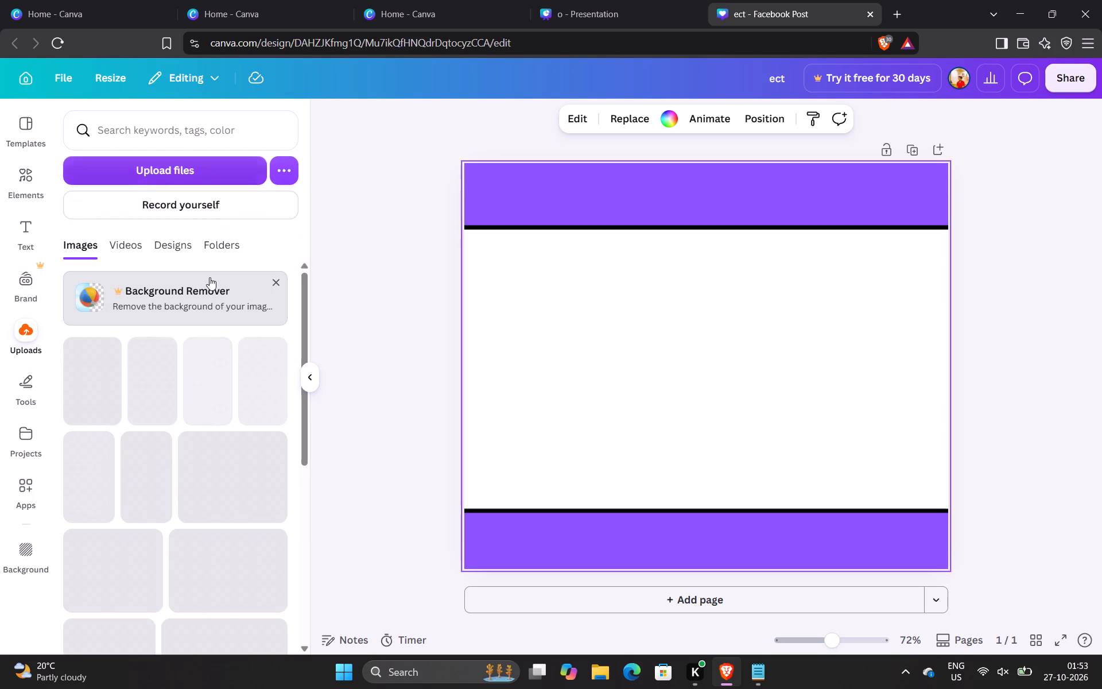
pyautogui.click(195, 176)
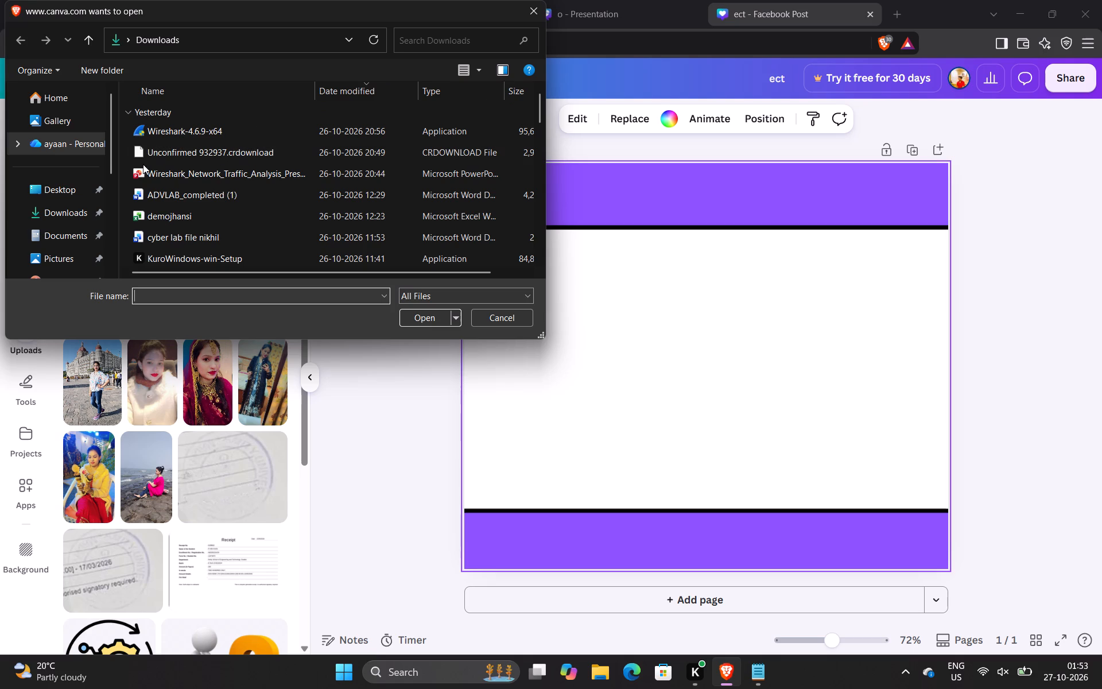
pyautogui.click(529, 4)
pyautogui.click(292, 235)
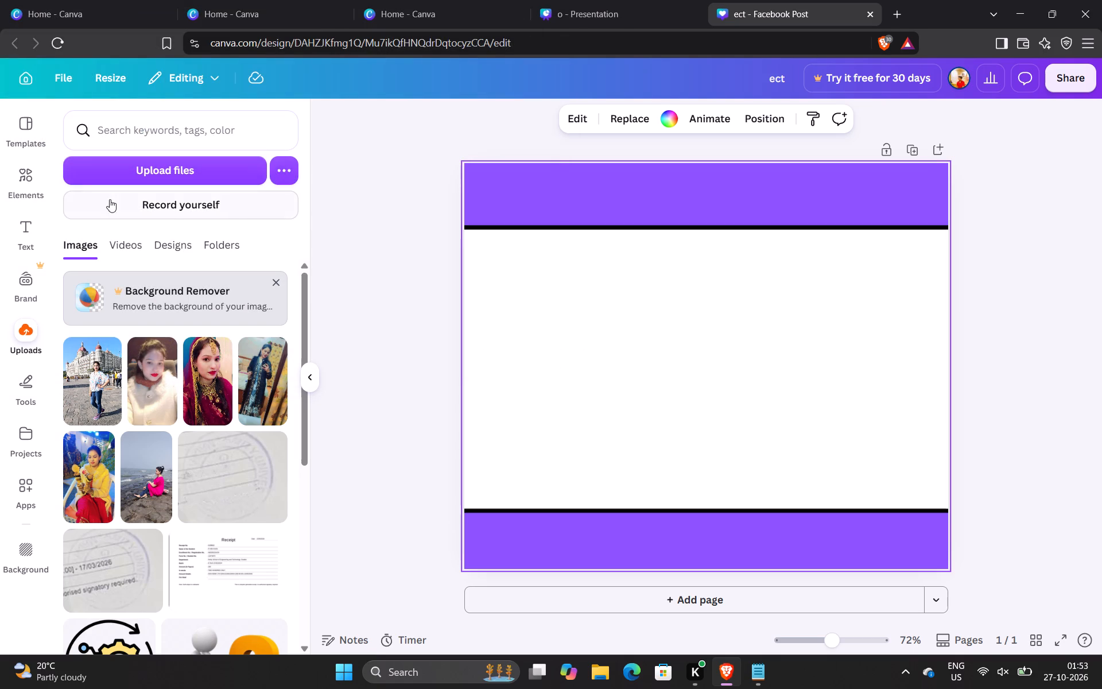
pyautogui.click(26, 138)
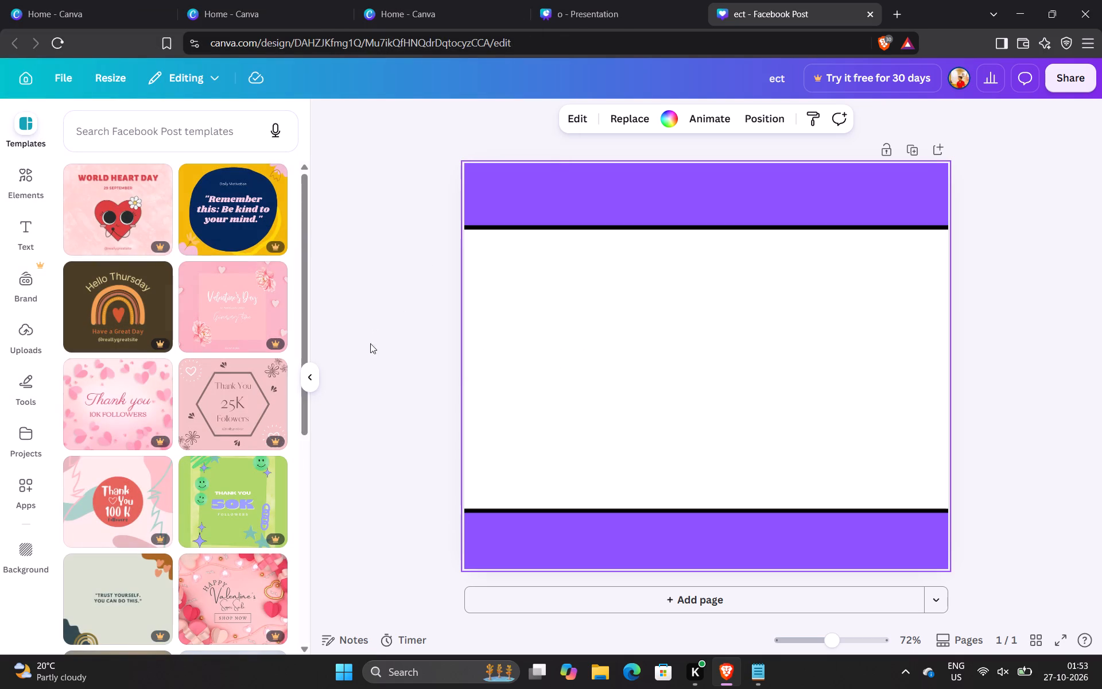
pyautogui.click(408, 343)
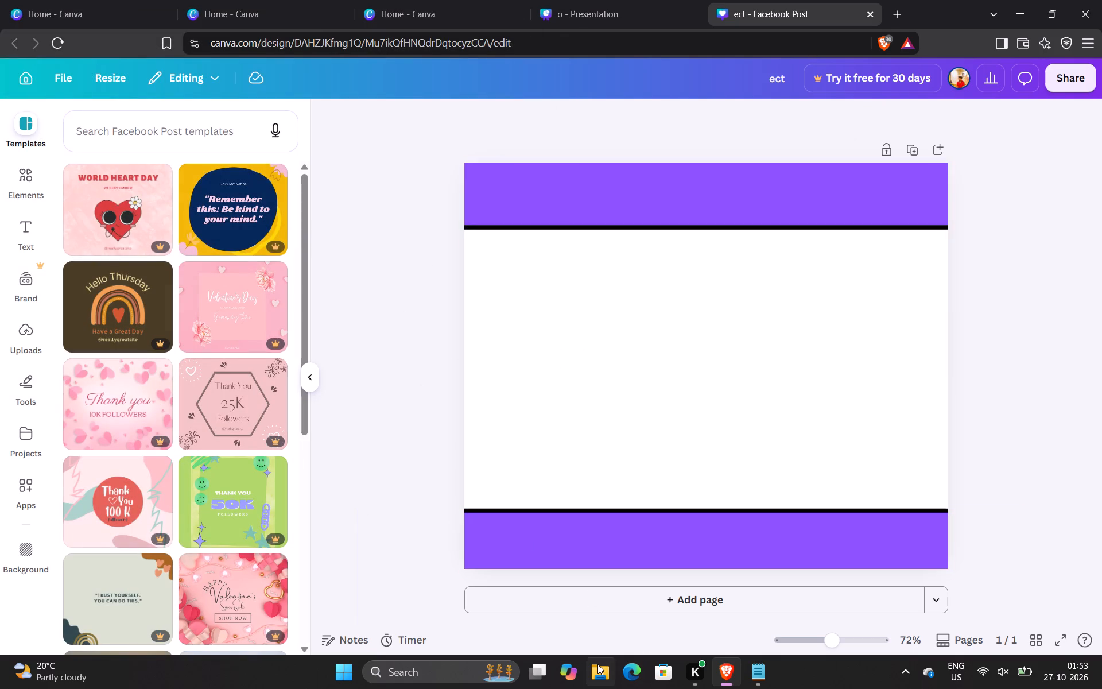
# Switch to File Explorer and look through the recent files.
pyautogui.click(597, 664)
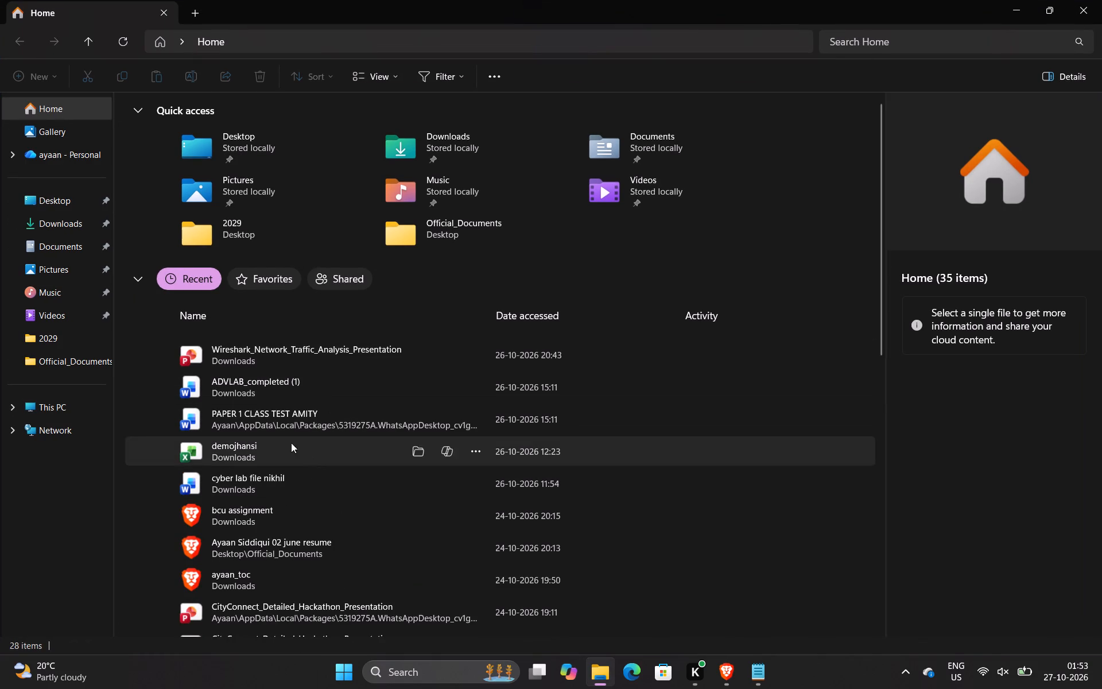
pyautogui.scroll(-1, 284, 572)
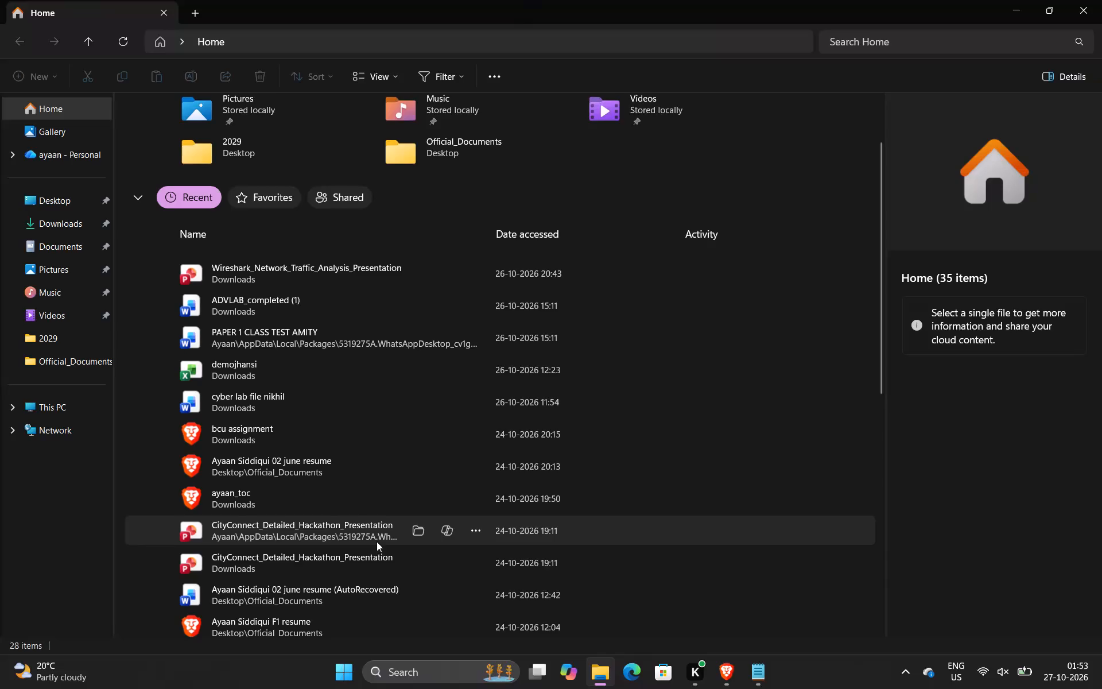
# Find the "o" image from Downloads among the recent files in File Explorer and open it.
pyautogui.scroll(-4, 377, 540)
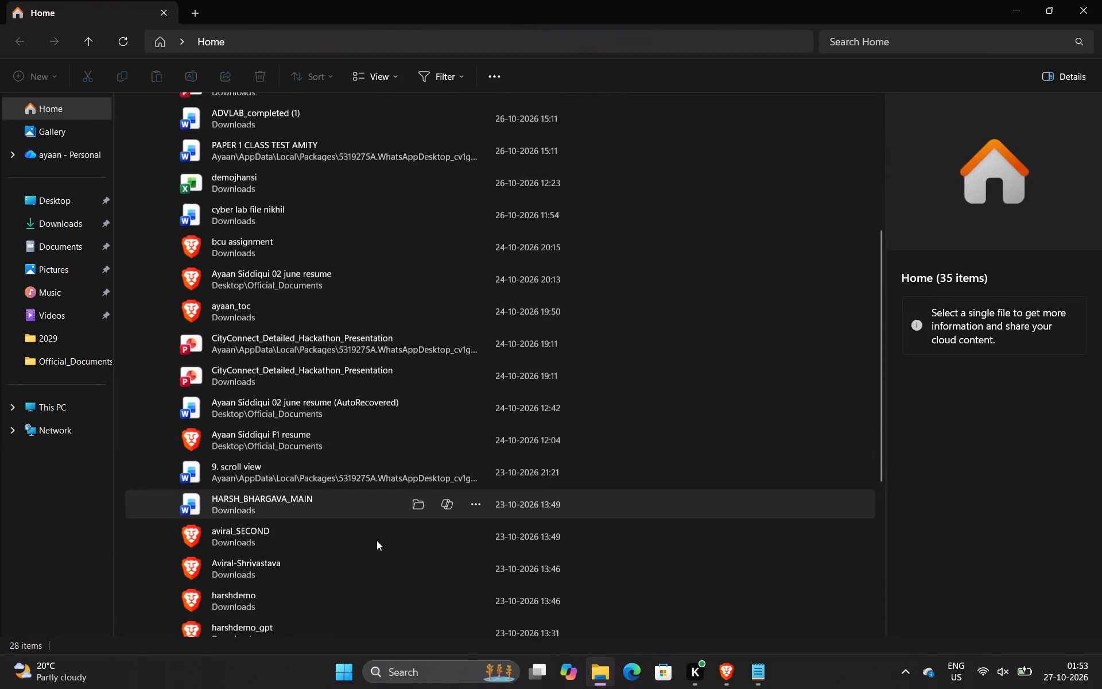
pyautogui.scroll(-1, 377, 540)
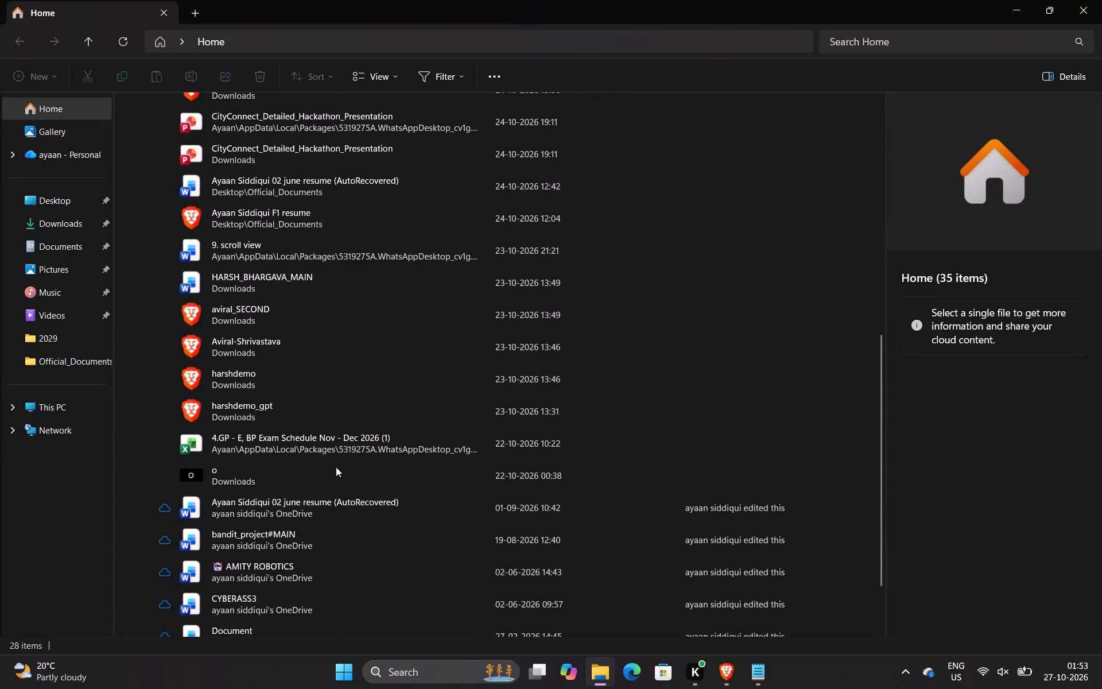
pyautogui.doubleClick(336, 467)
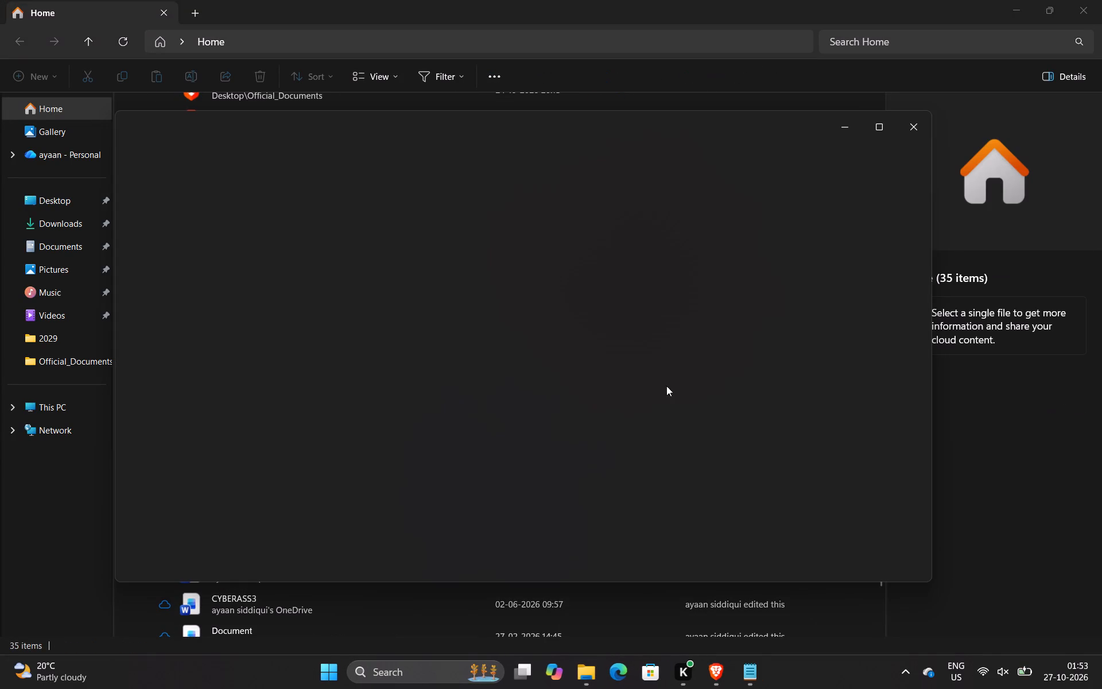
# Bring the "o" image from the recent files in File Explorer onto the middle of the ect Facebook Post page in Canva.
pyautogui.click(906, 129)
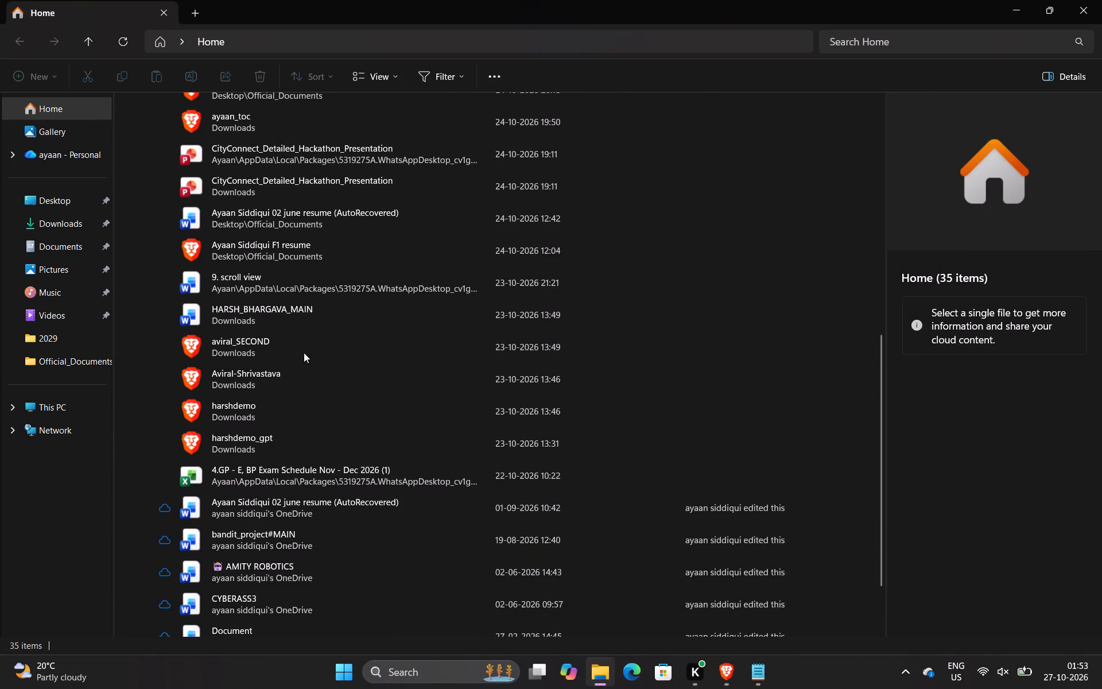
pyautogui.scroll(6, 331, 344)
pyautogui.click(315, 348)
pyautogui.moveTo(315, 348); pyautogui.dragTo(319, 348)
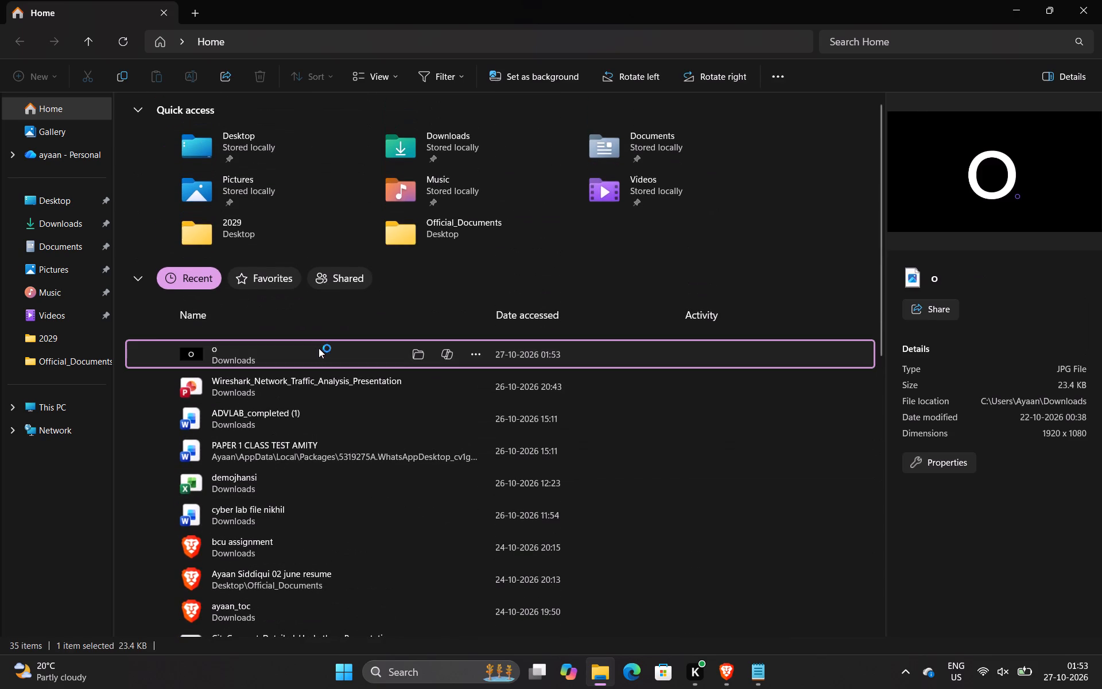
pyautogui.moveTo(319, 348); pyautogui.dragTo(711, 679)
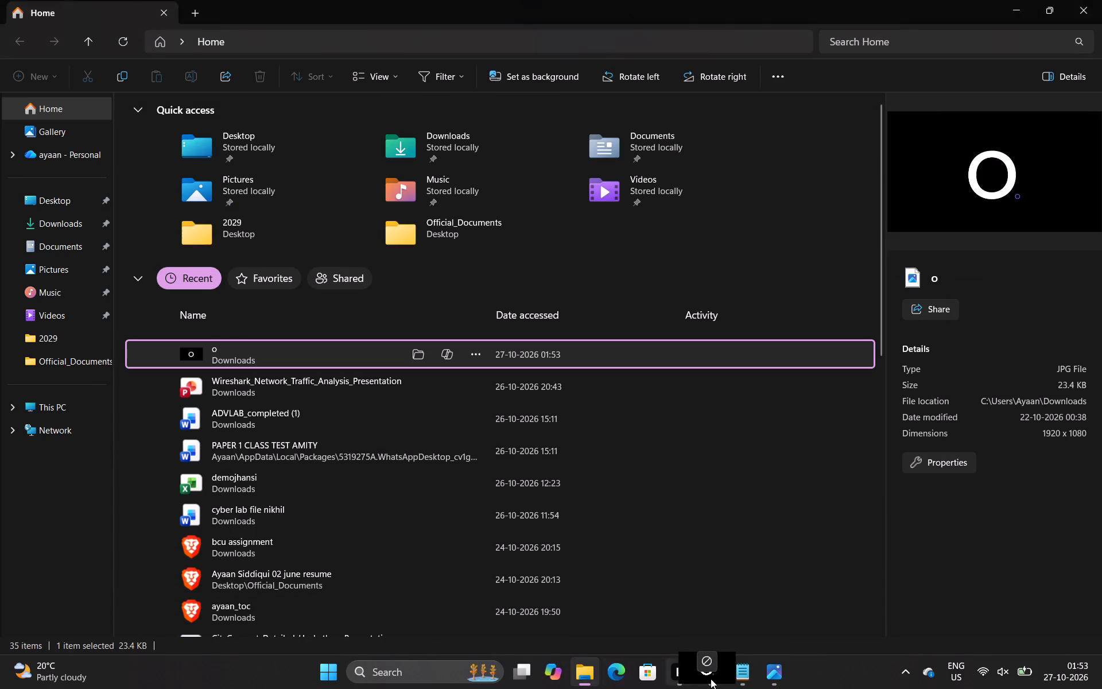
pyautogui.moveTo(711, 679); pyautogui.dragTo(672, 380)
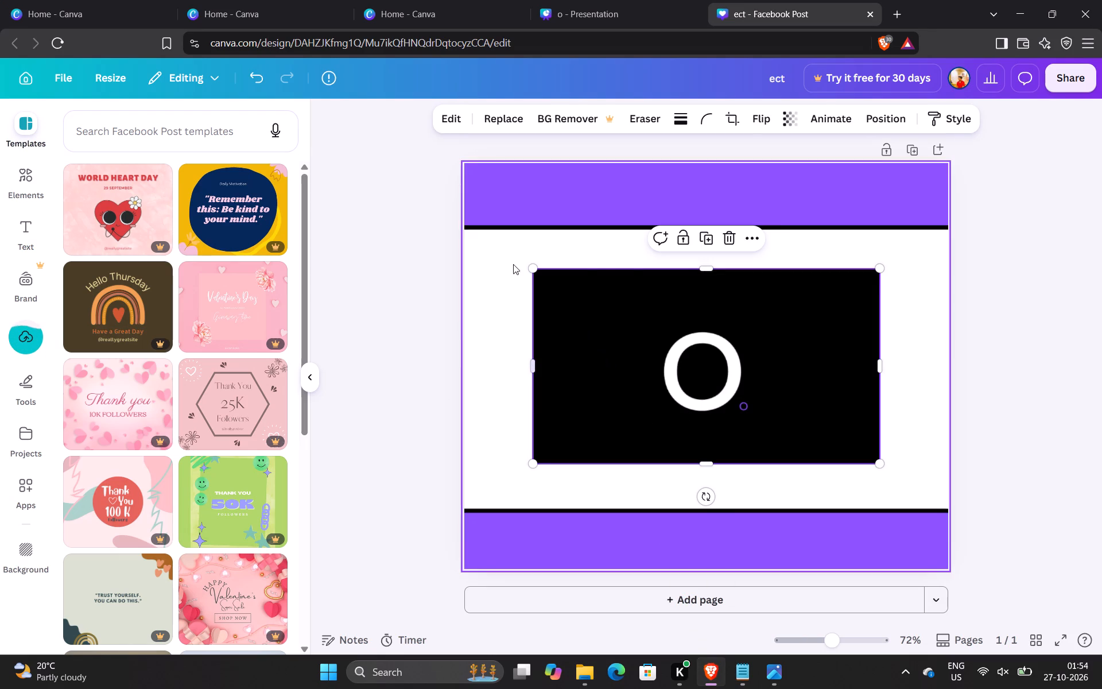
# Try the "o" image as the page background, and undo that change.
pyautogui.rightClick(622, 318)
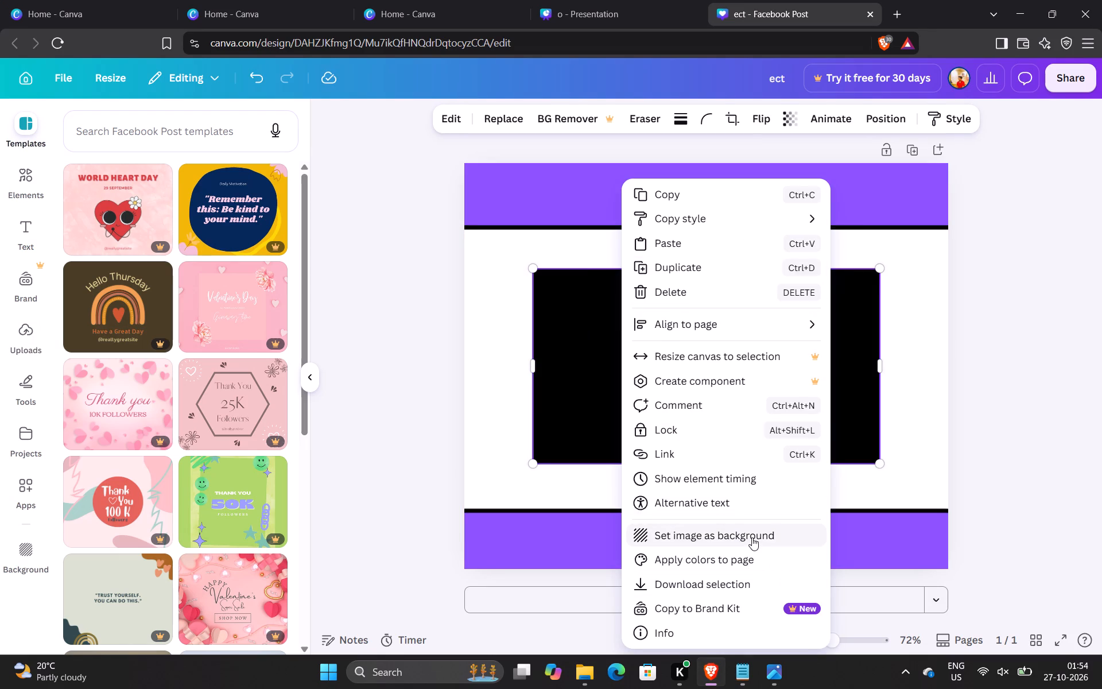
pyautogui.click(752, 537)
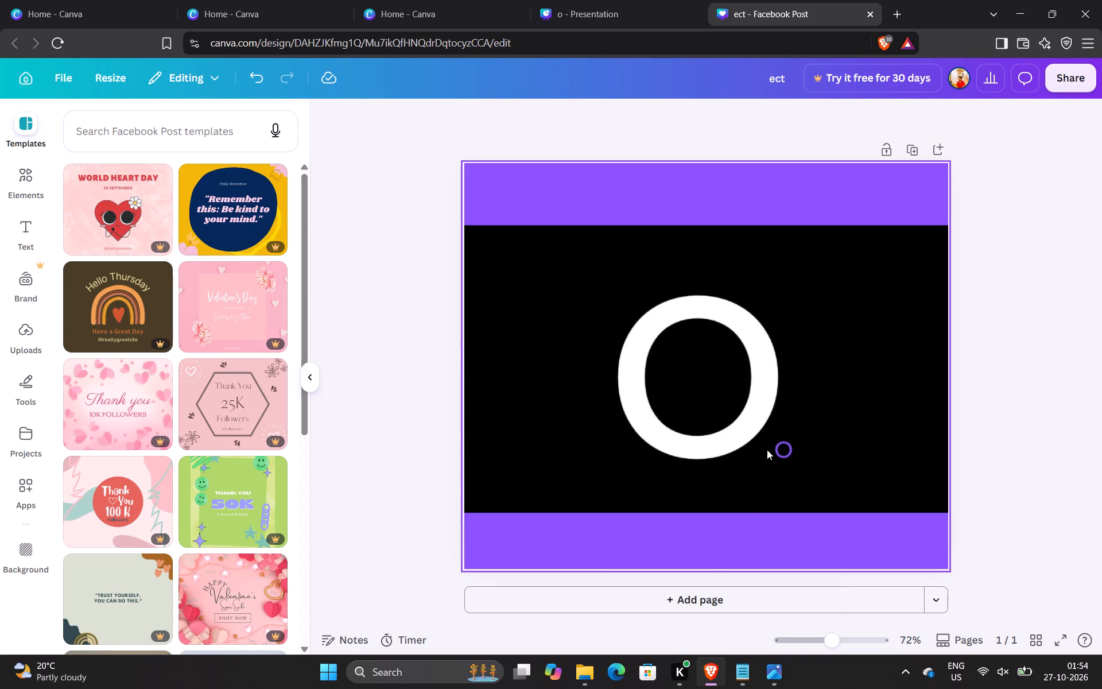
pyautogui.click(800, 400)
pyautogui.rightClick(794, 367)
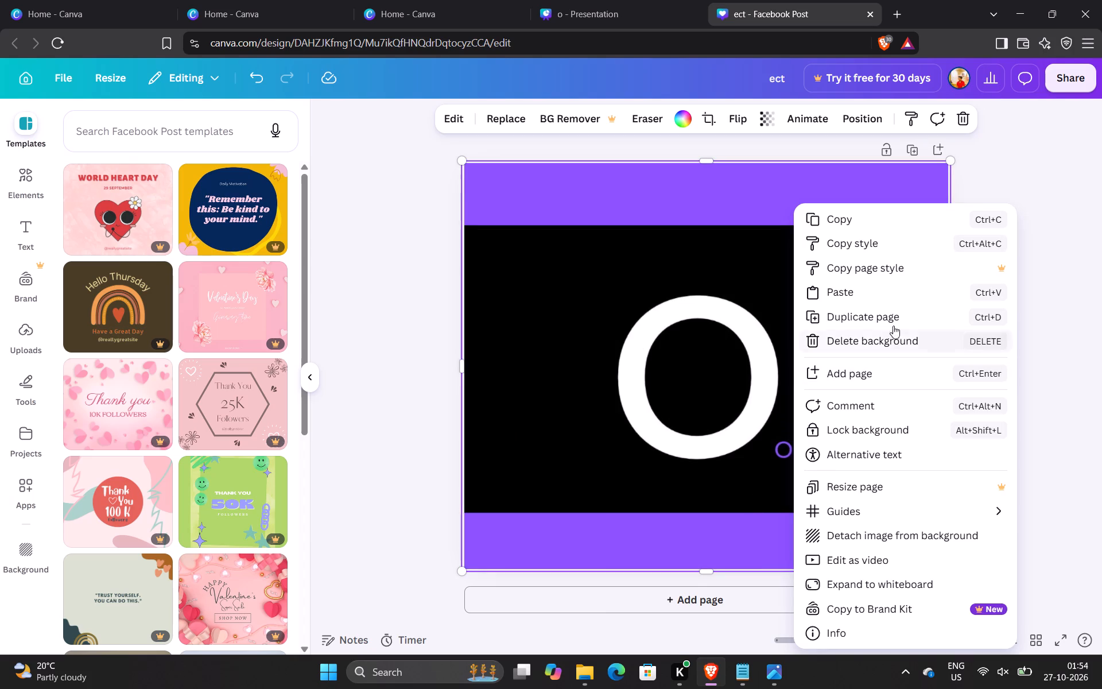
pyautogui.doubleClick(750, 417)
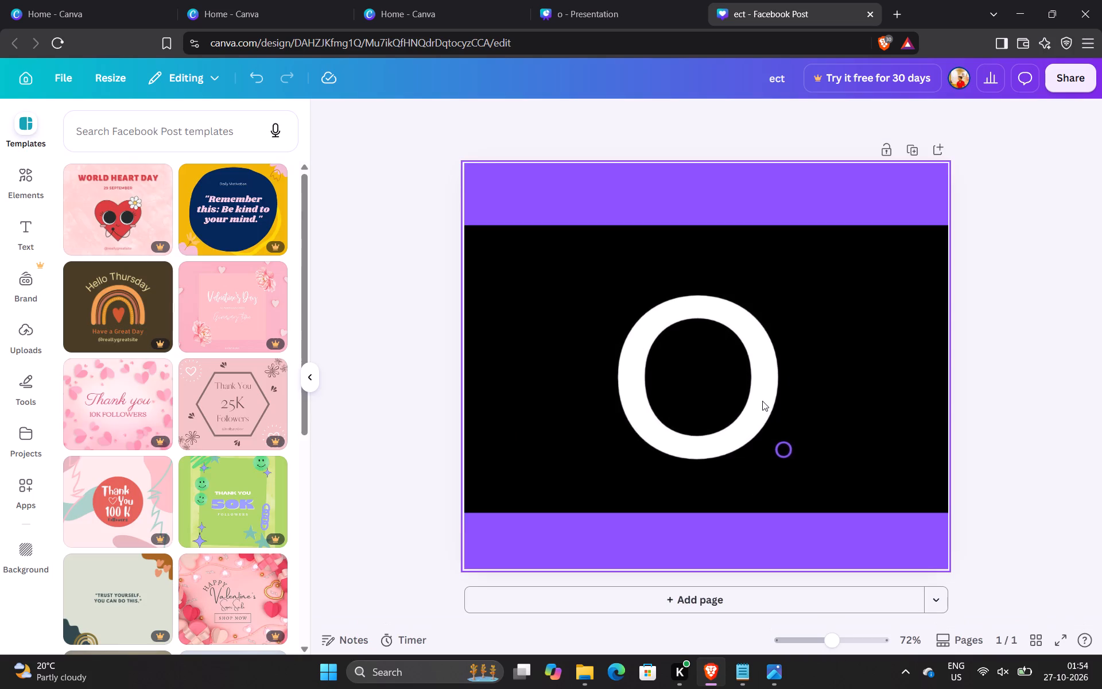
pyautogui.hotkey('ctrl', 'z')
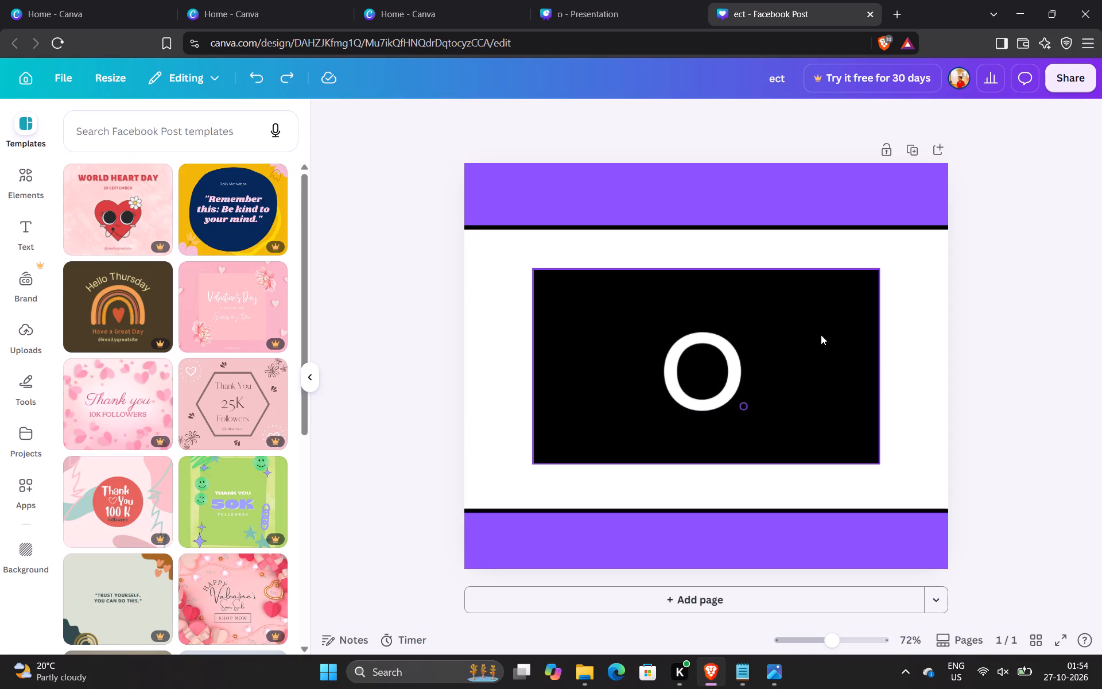
# Open the available actions for the "o" image placed between the violet bars.
pyautogui.click(1066, 324)
pyautogui.rightClick(807, 316)
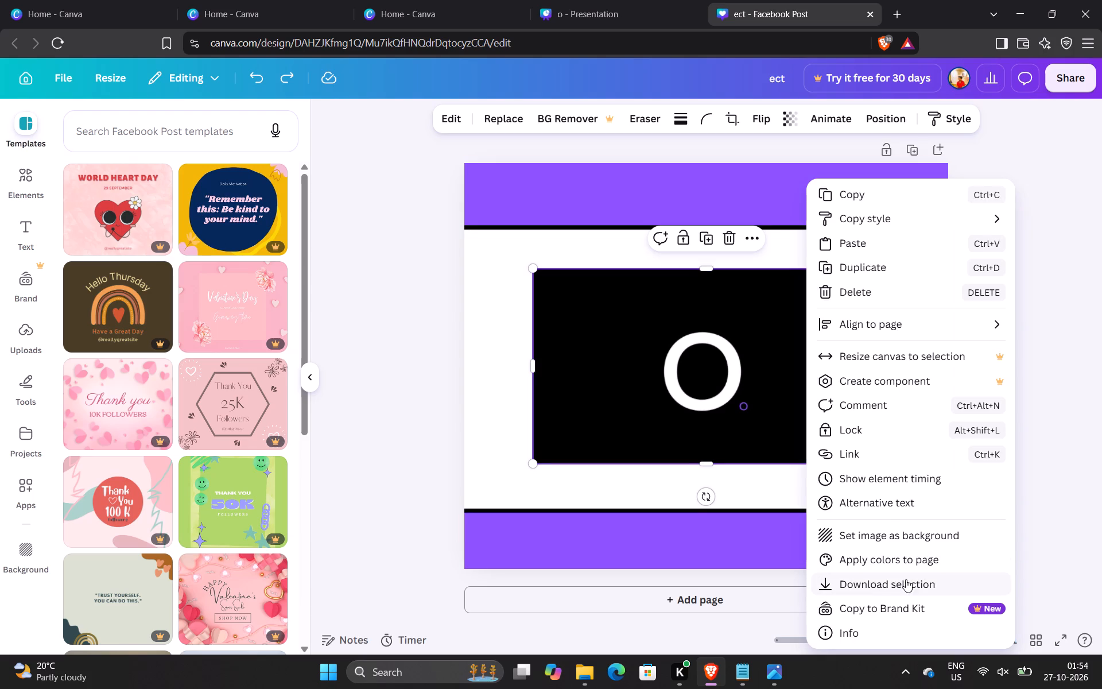
# Search the web for "remove bg" in a new browser tab.
pyautogui.click(1053, 424)
pyautogui.hotkey('ctrl', 't')
pyautogui.write('remove bg')
pyautogui.press('Return')
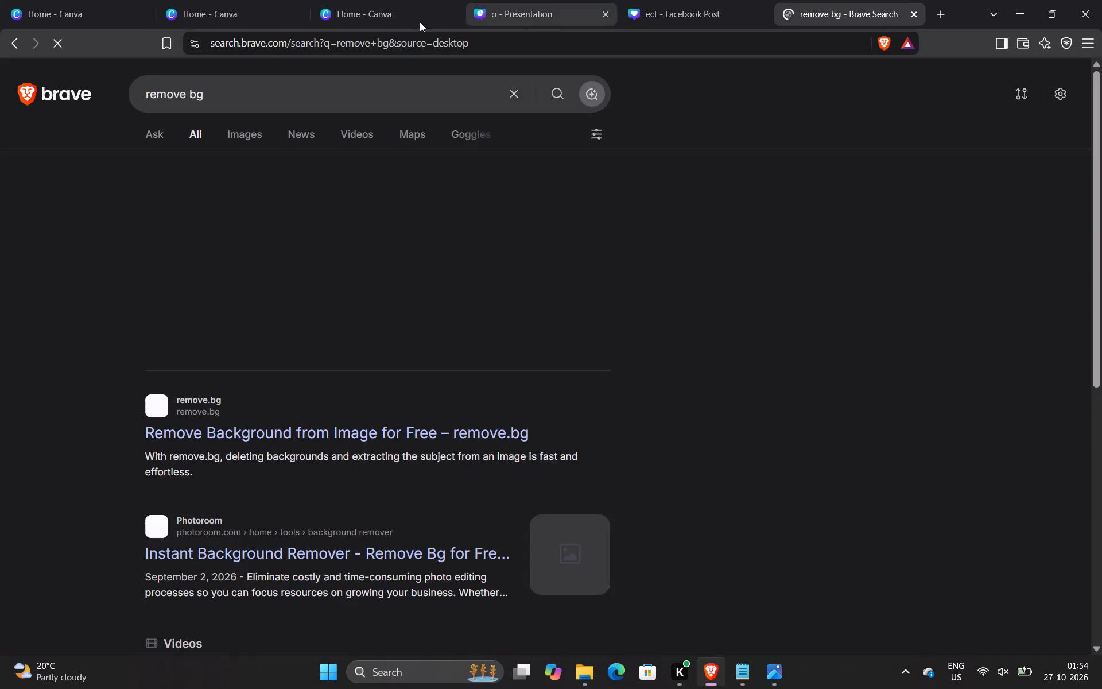
# Return to the Facebook post and copy the black "o" image.
pyautogui.click(754, 0)
pyautogui.rightClick(708, 343)
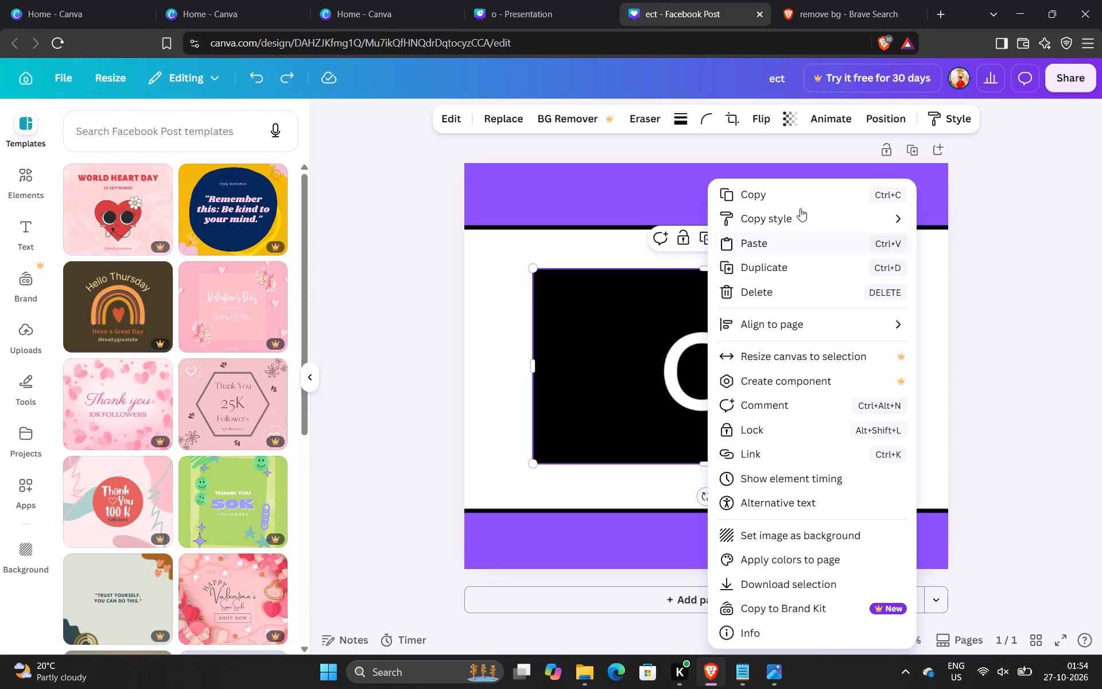
pyautogui.click(801, 195)
# Open remove.bg from the search results, try pasting the copied "o" image, and start an image upload.
pyautogui.click(822, 0)
pyautogui.click(218, 443)
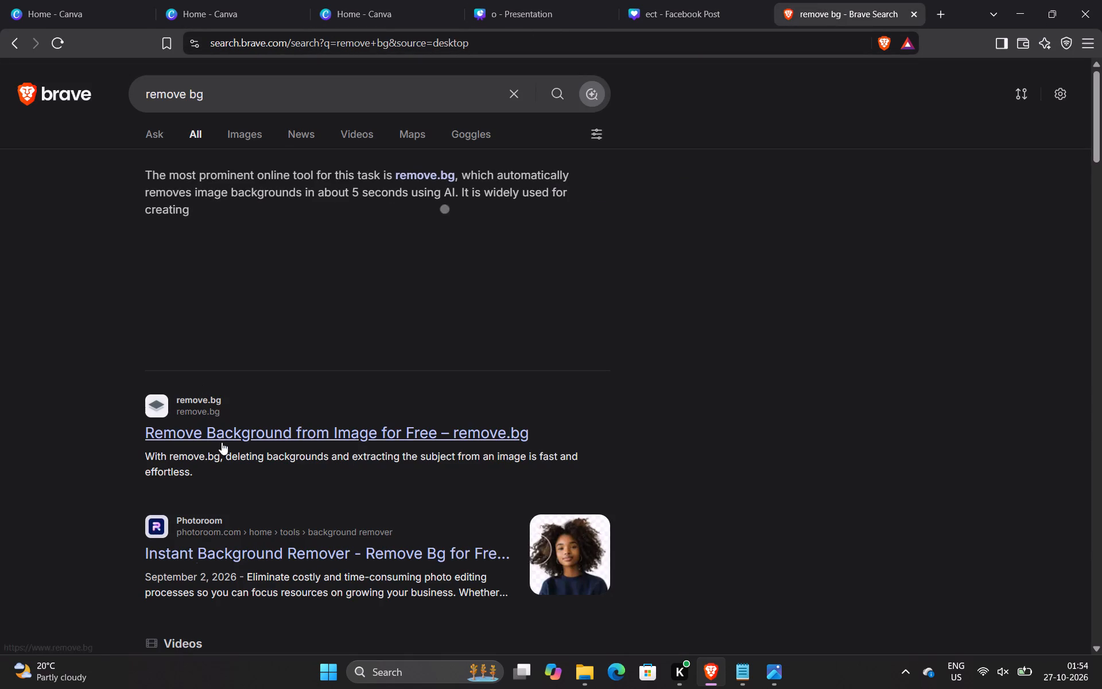
pyautogui.click(365, 419)
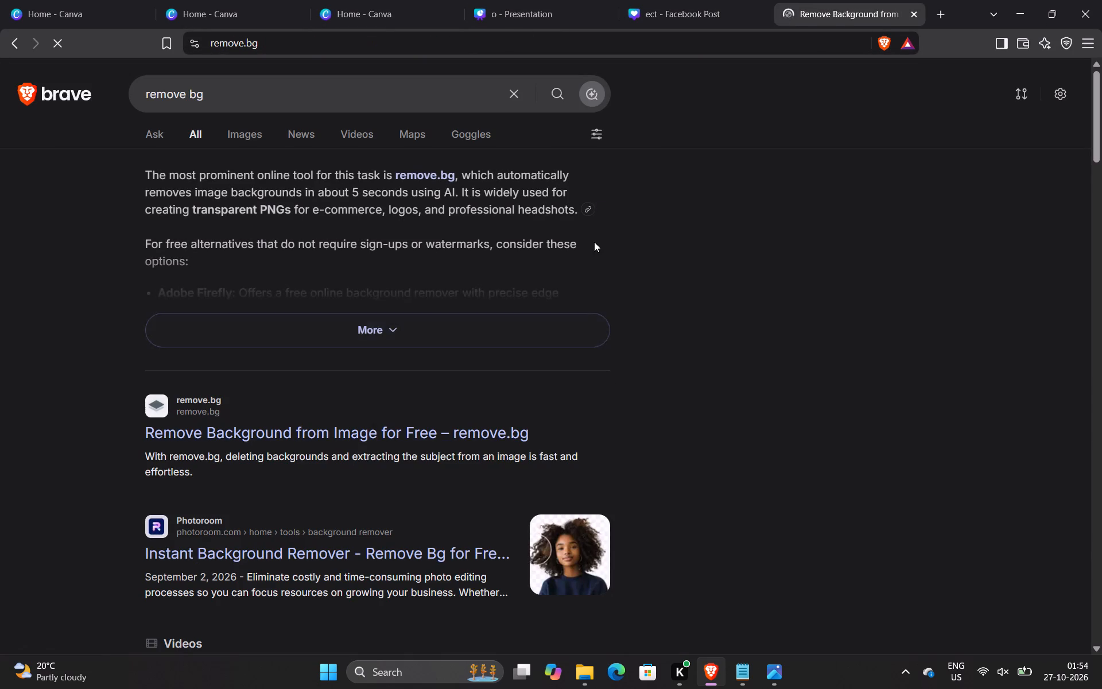
pyautogui.hotkey('ctrl', 'v')
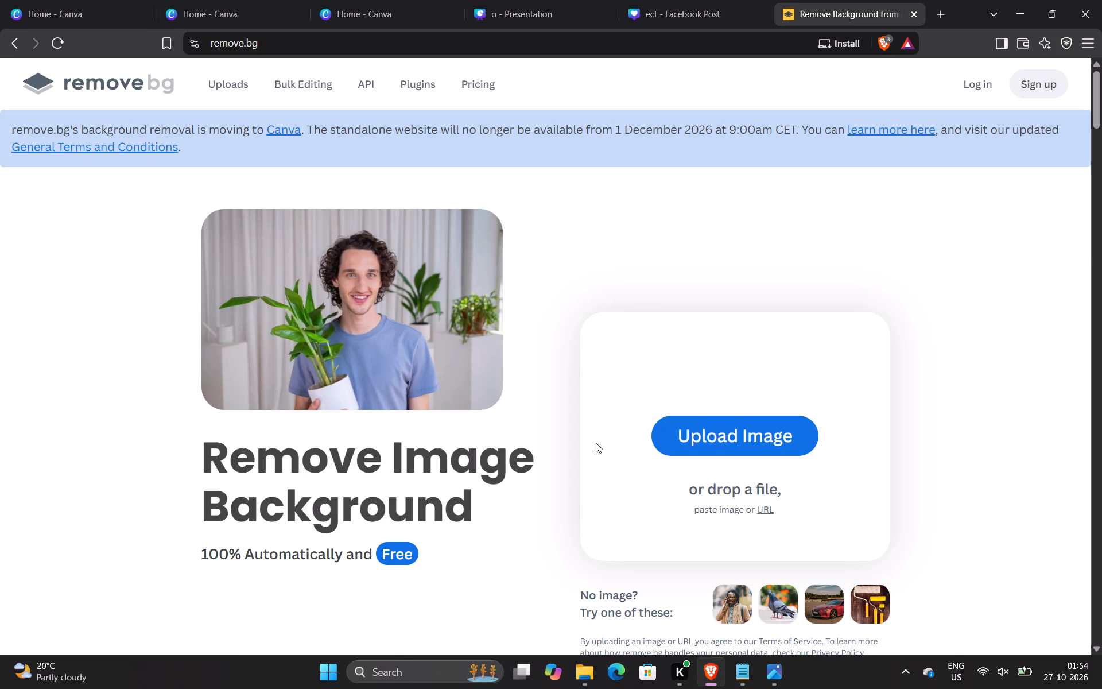
pyautogui.click(783, 432)
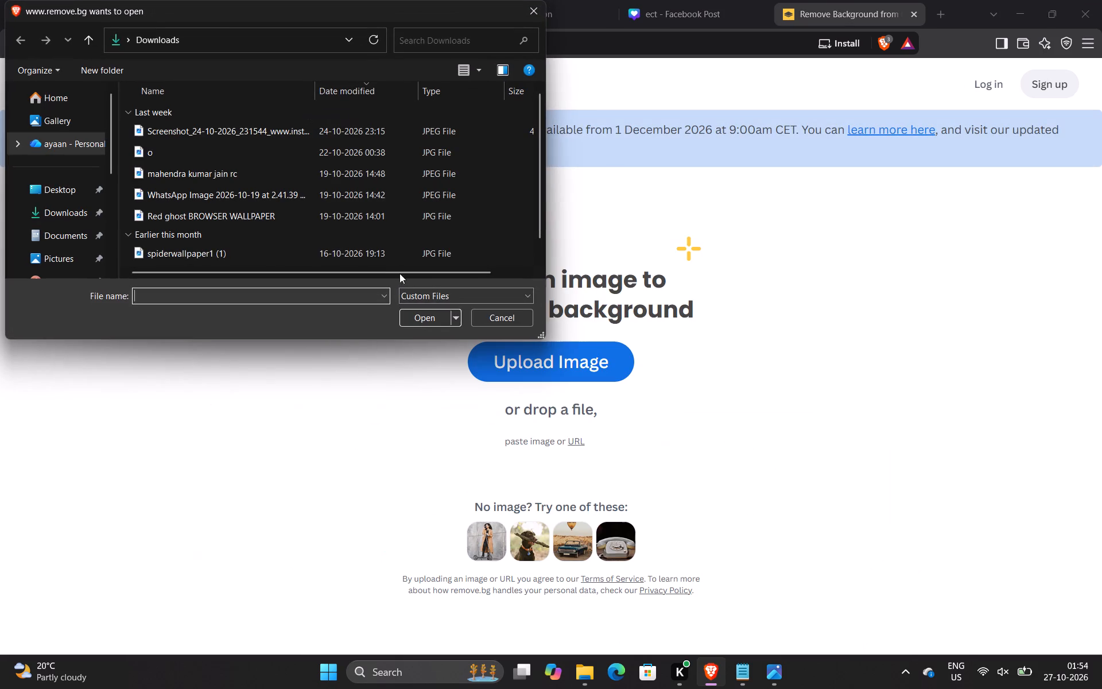
# Upload the "o" JPG from Downloads to remove.bg and copy the resulting background-free image.
pyautogui.hotkey('ctrl', 'v')
pyautogui.click(311, 154)
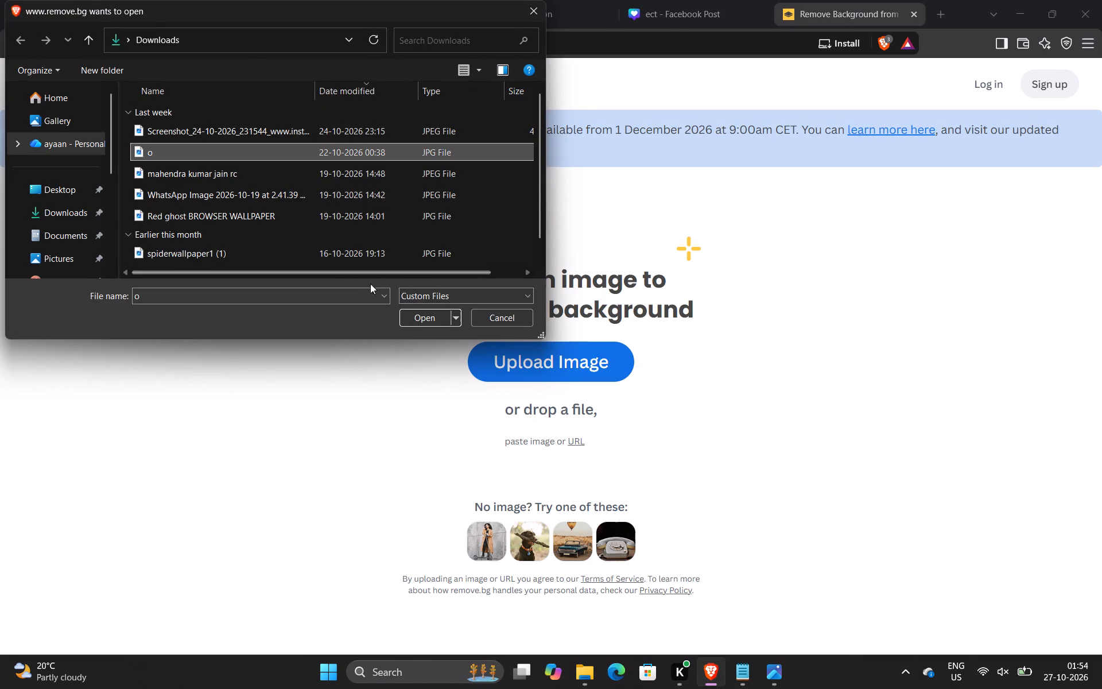
pyautogui.click(421, 315)
pyautogui.scroll(-2, 783, 392)
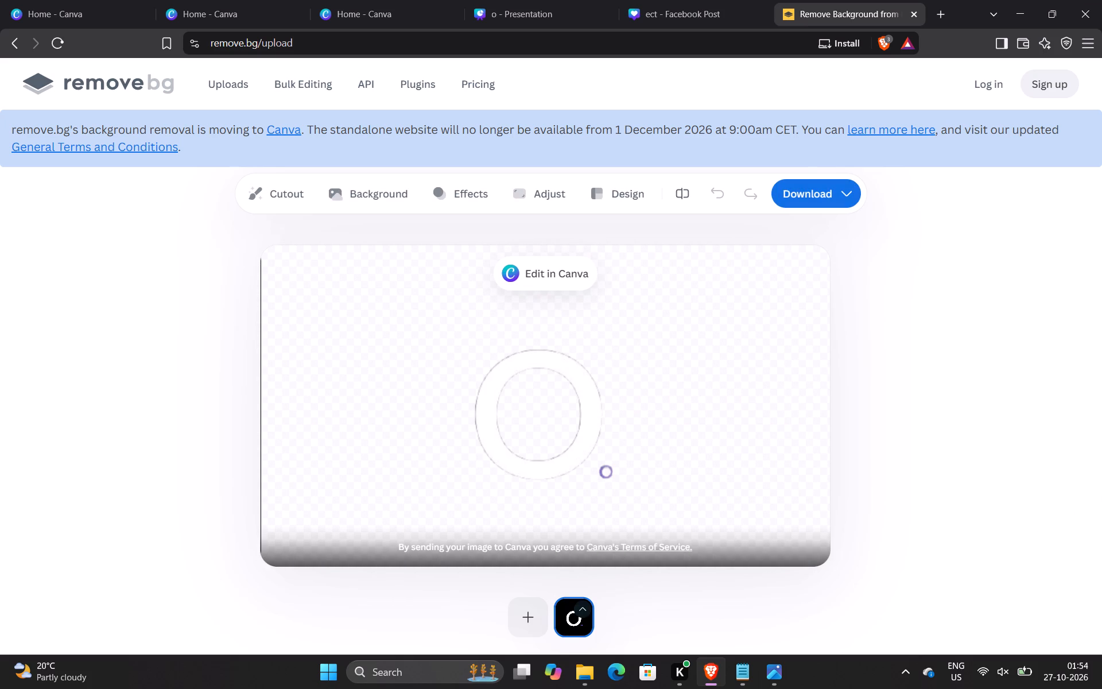
pyautogui.rightClick(529, 410)
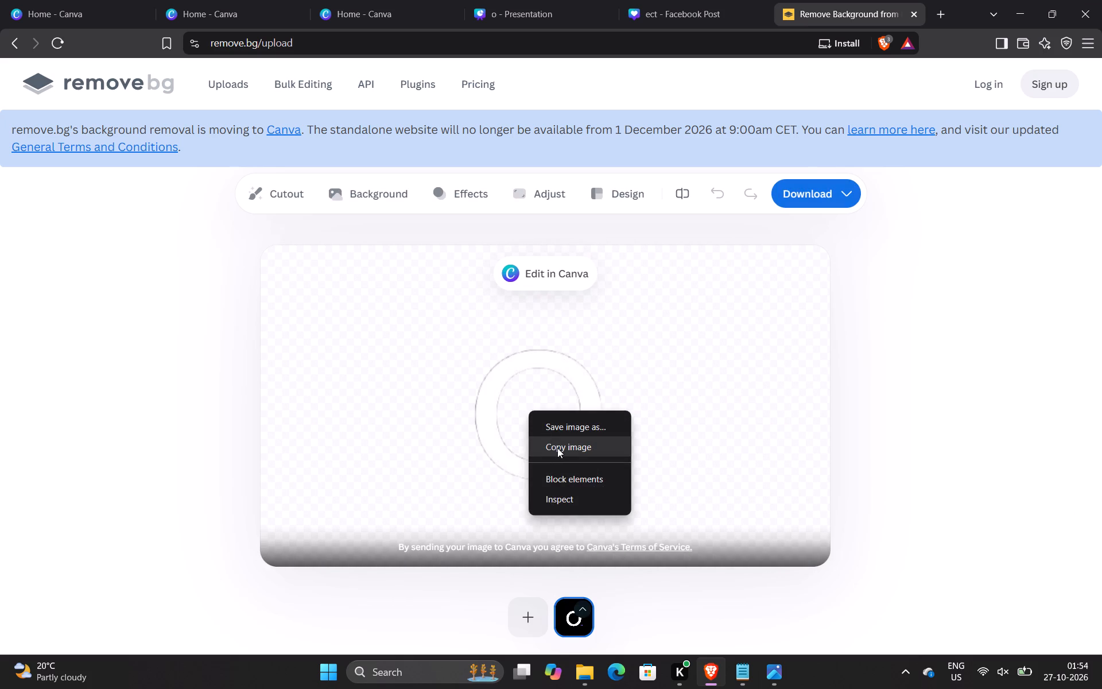
pyautogui.click(557, 448)
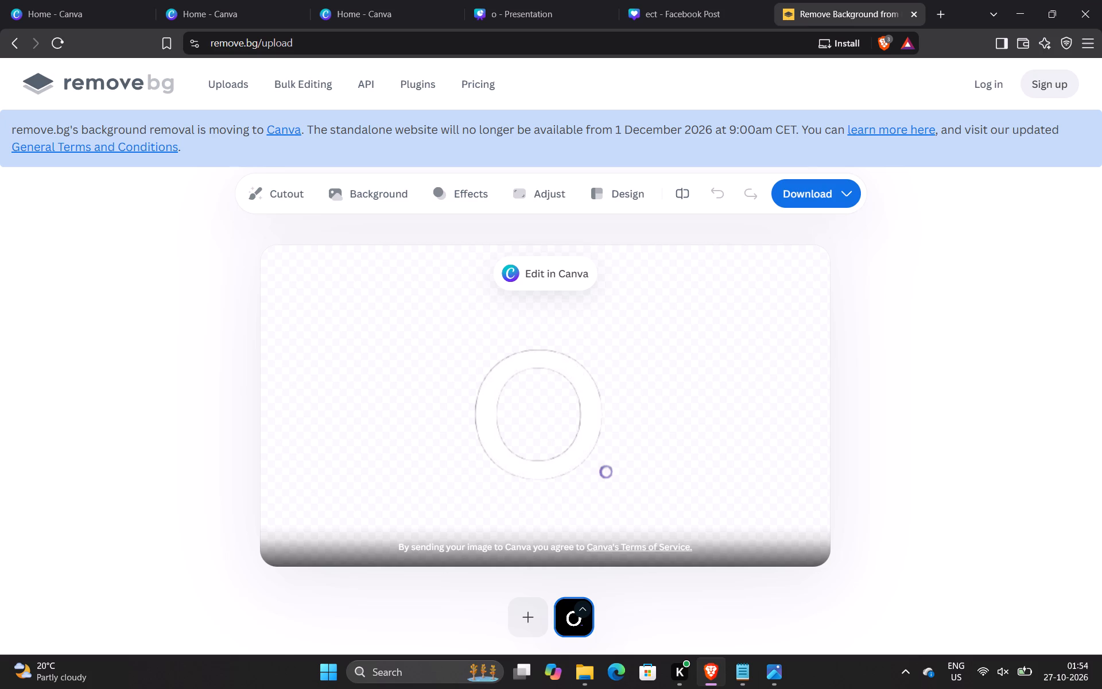
# In the ect Facebook Post, replace the black "o" image with the copied cutout and place it just below the top bar at the page's left edge.
pyautogui.click(645, 0)
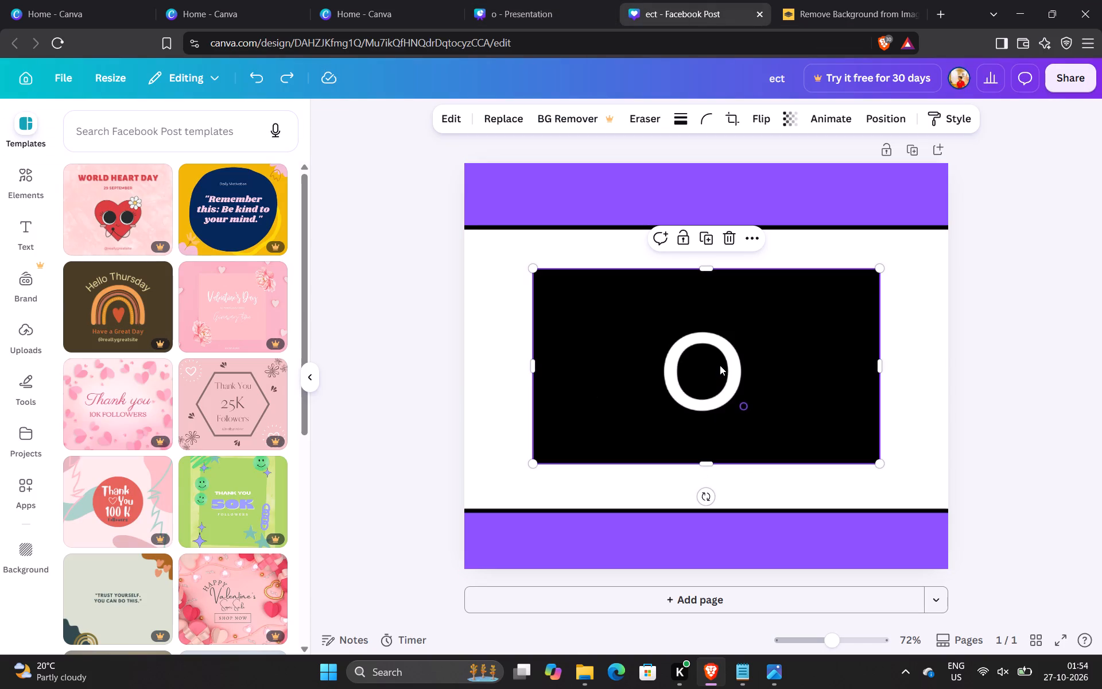
pyautogui.press('BackSpace')
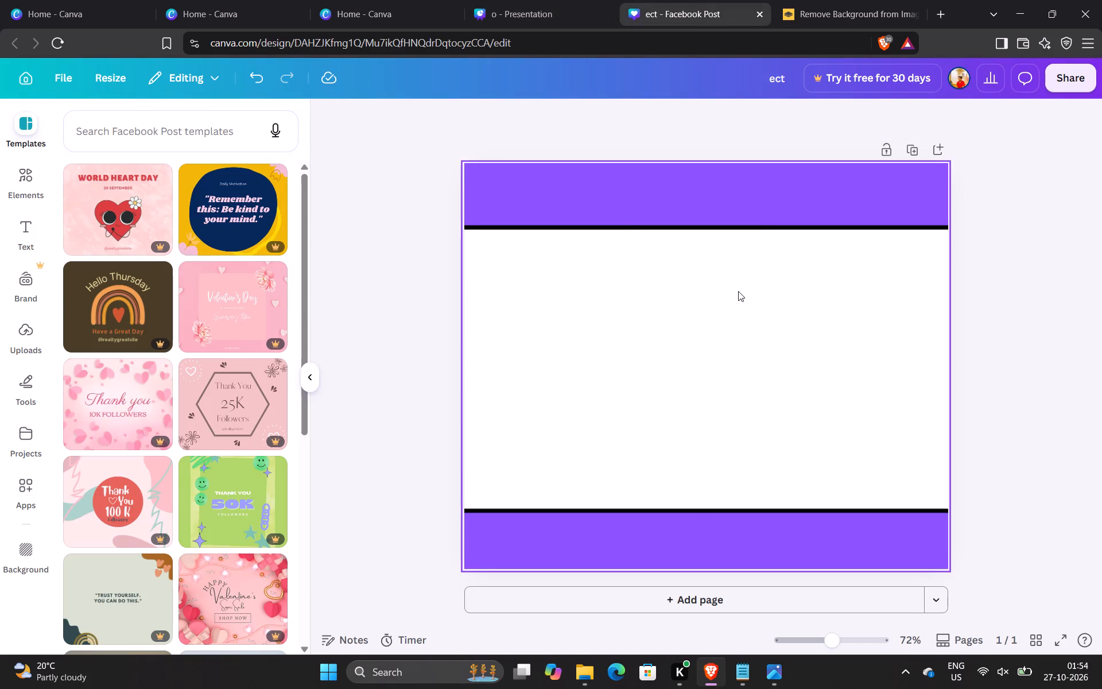
pyautogui.hotkey('ctrl', 'v')
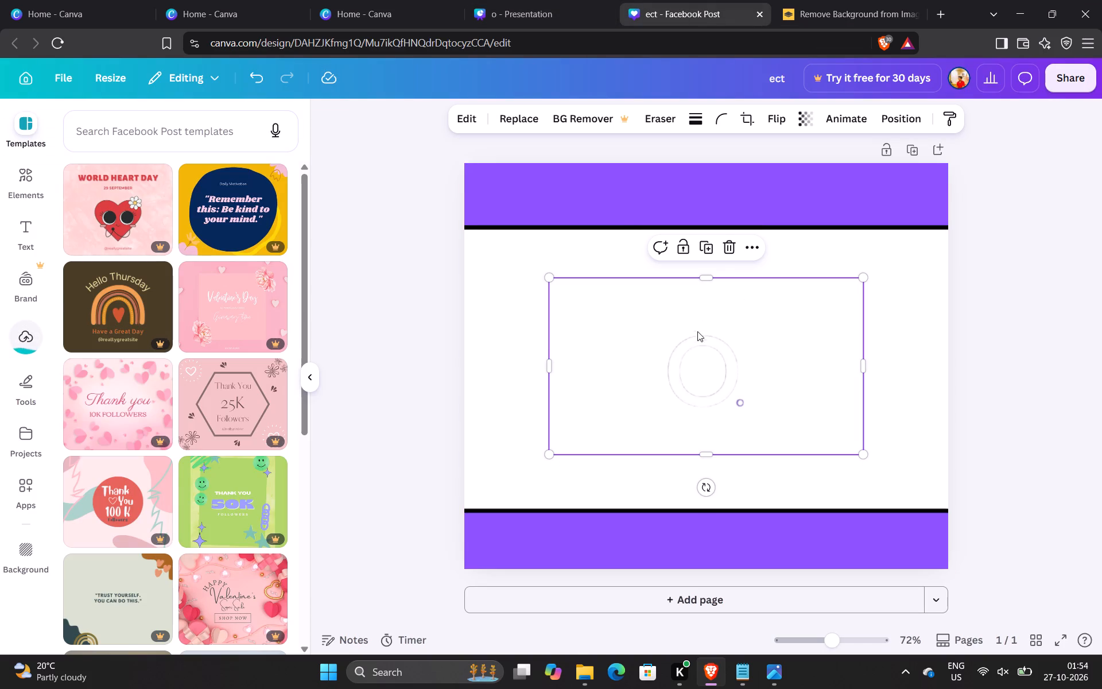
pyautogui.moveTo(698, 359); pyautogui.dragTo(505, 176)
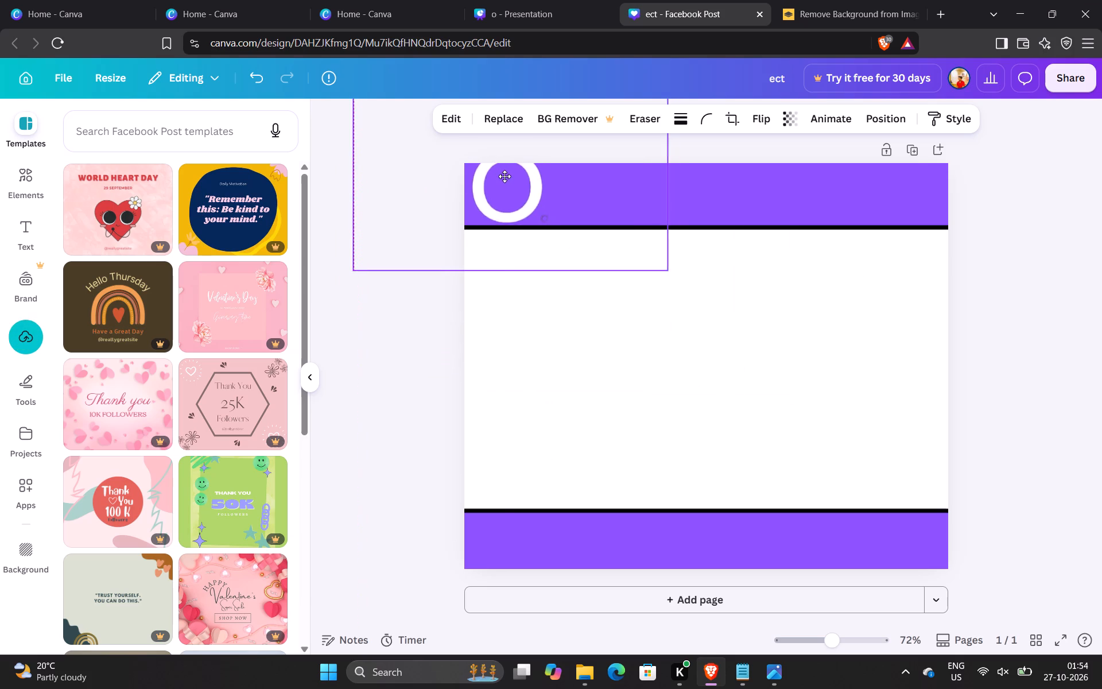
pyautogui.moveTo(505, 176); pyautogui.dragTo(503, 263)
pyautogui.click(1002, 282)
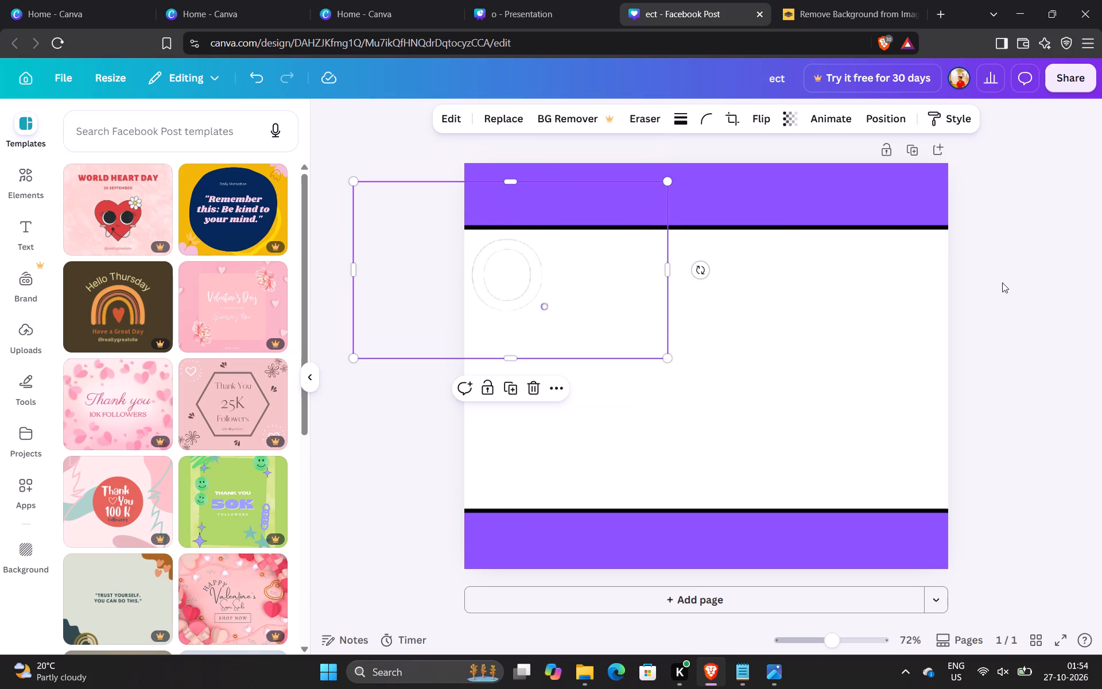
# Set the page background between the violet bars to the black from the Brand Kit palette.
pyautogui.click(820, 326)
pyautogui.click(680, 304)
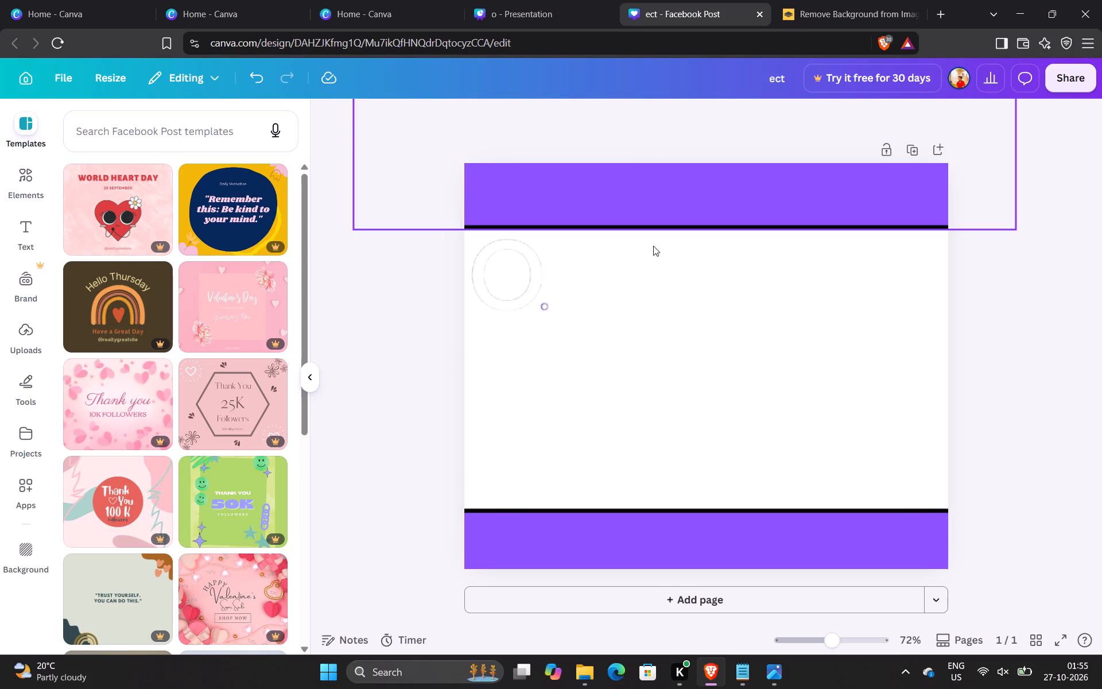
pyautogui.moveTo(681, 345); pyautogui.dragTo(682, 338)
pyautogui.doubleClick(683, 405)
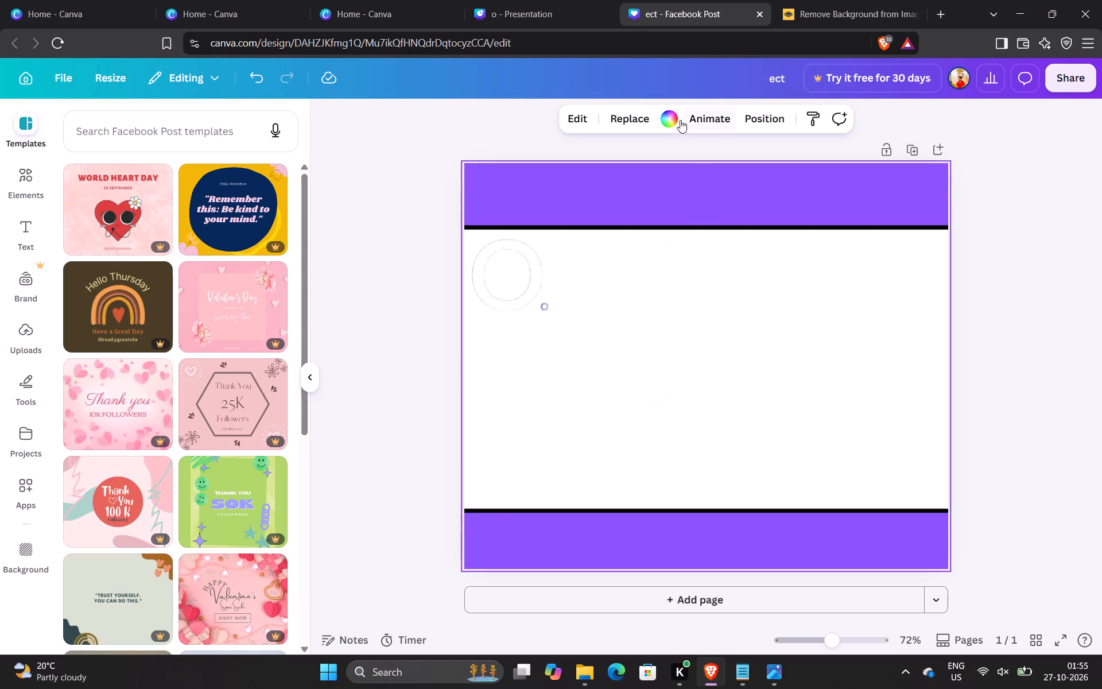
pyautogui.click(677, 118)
pyautogui.click(83, 362)
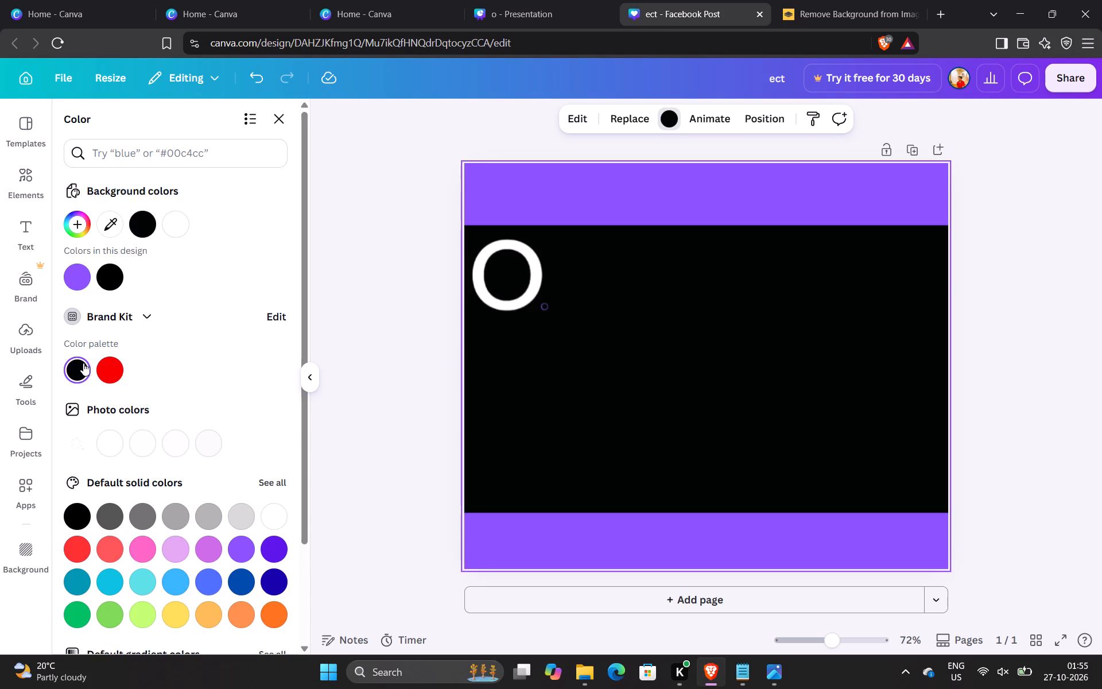
# Scale down the white "o" logo and position it in the upper-left corner of the black area, just below the top bar.
pyautogui.click(515, 291)
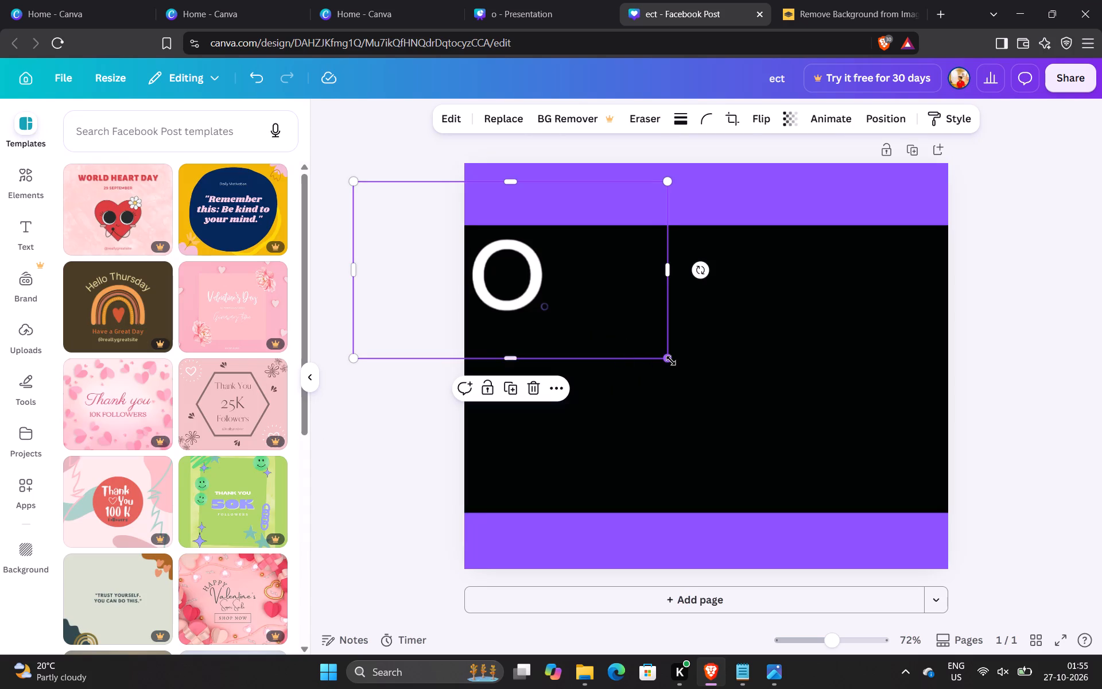
pyautogui.moveTo(671, 360); pyautogui.dragTo(501, 269)
pyautogui.moveTo(484, 245); pyautogui.dragTo(547, 266)
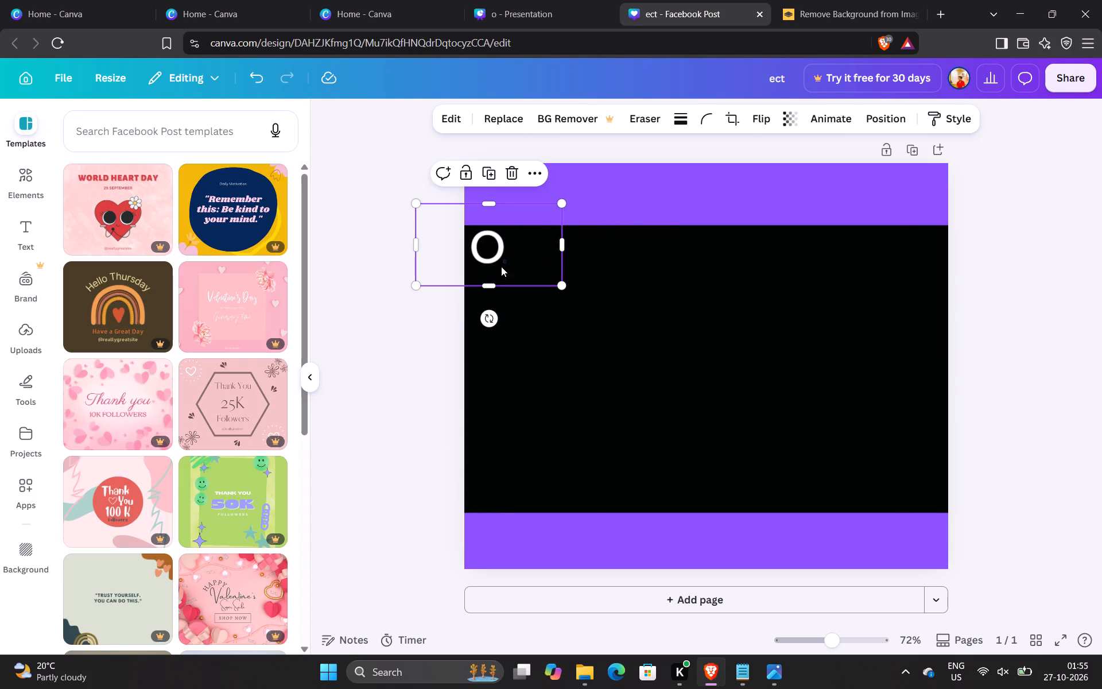
pyautogui.moveTo(562, 284); pyautogui.dragTo(615, 338)
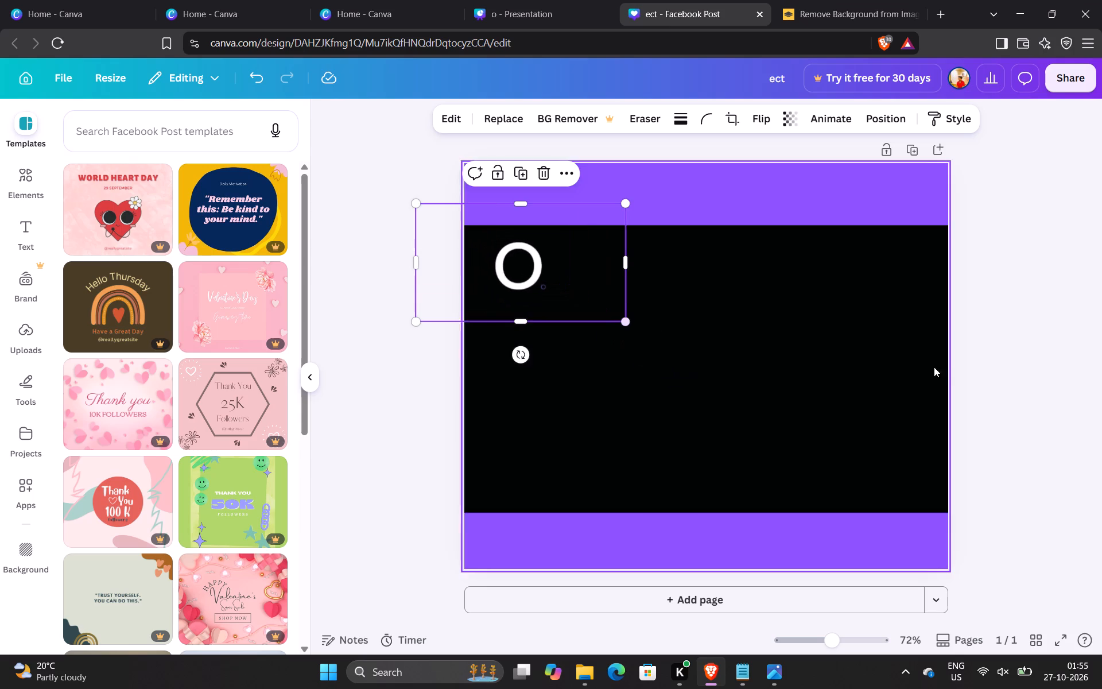
pyautogui.click(957, 363)
pyautogui.click(568, 274)
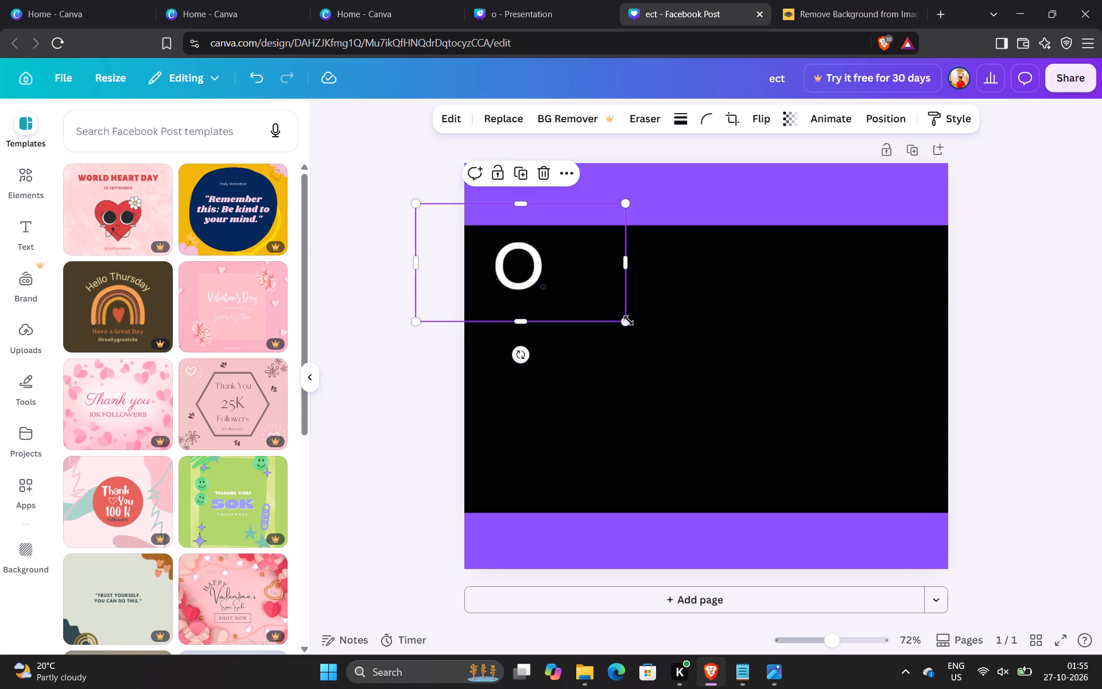
# Deselect the small "o" image on the Facebook post's page.
pyautogui.click(1075, 360)
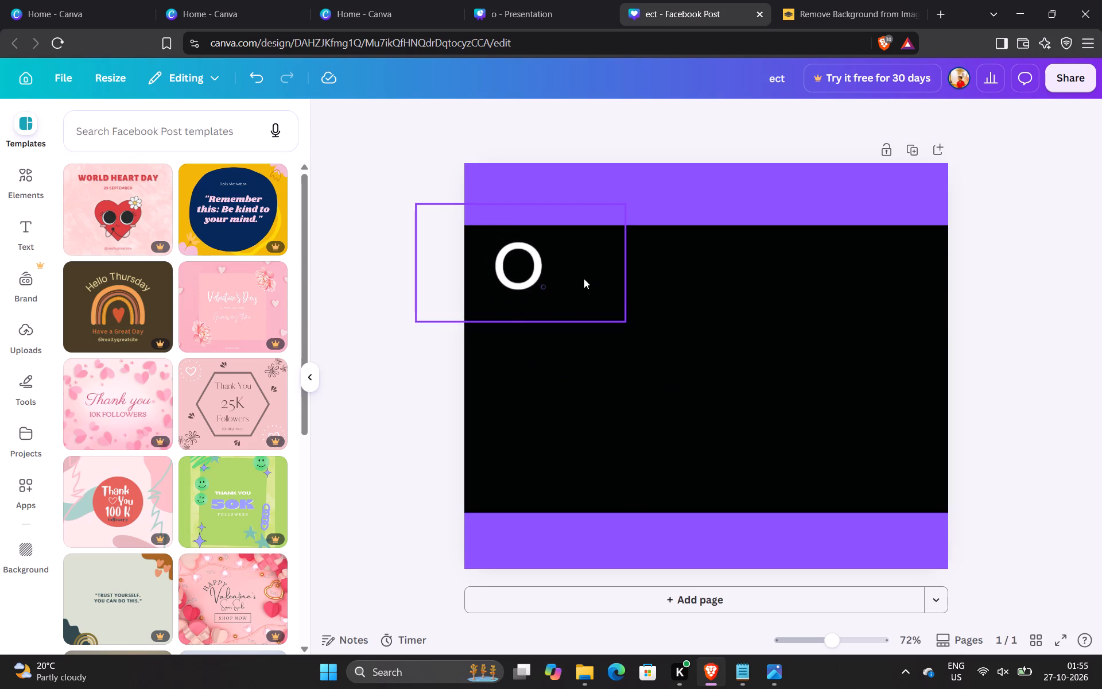
# In the "o" presentation, enlarge the small purple "o" to about 98 by 185, place it at the large white "O"'s lower-right edge, and save.
pyautogui.click(526, 288)
pyautogui.doubleClick(539, 284)
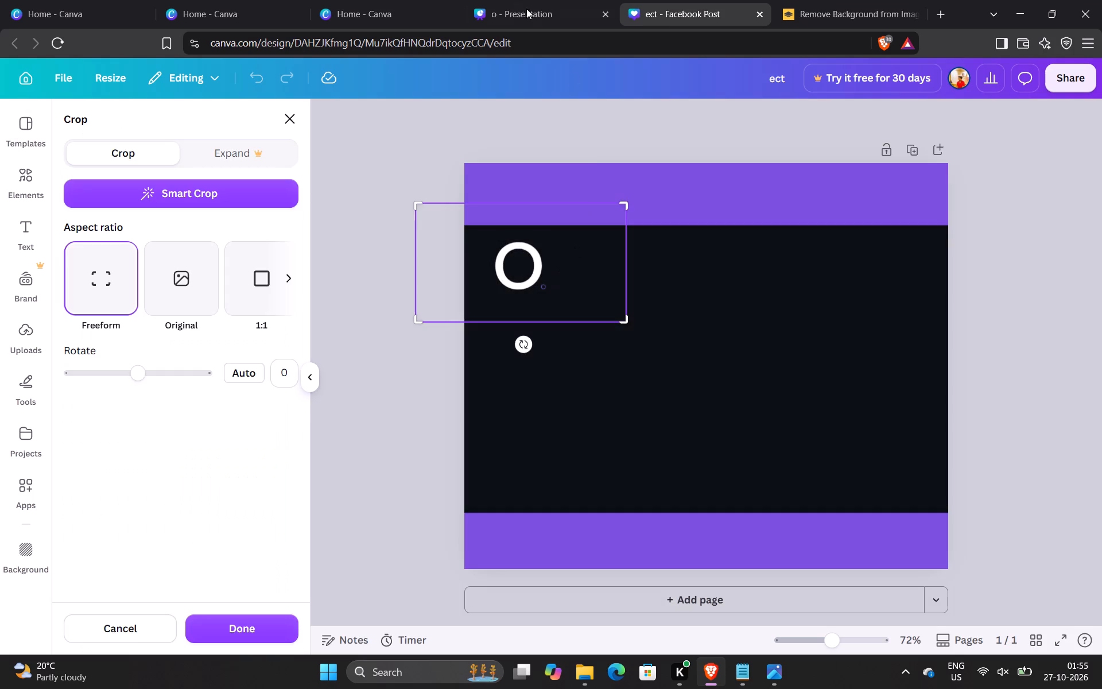
pyautogui.click(517, 0)
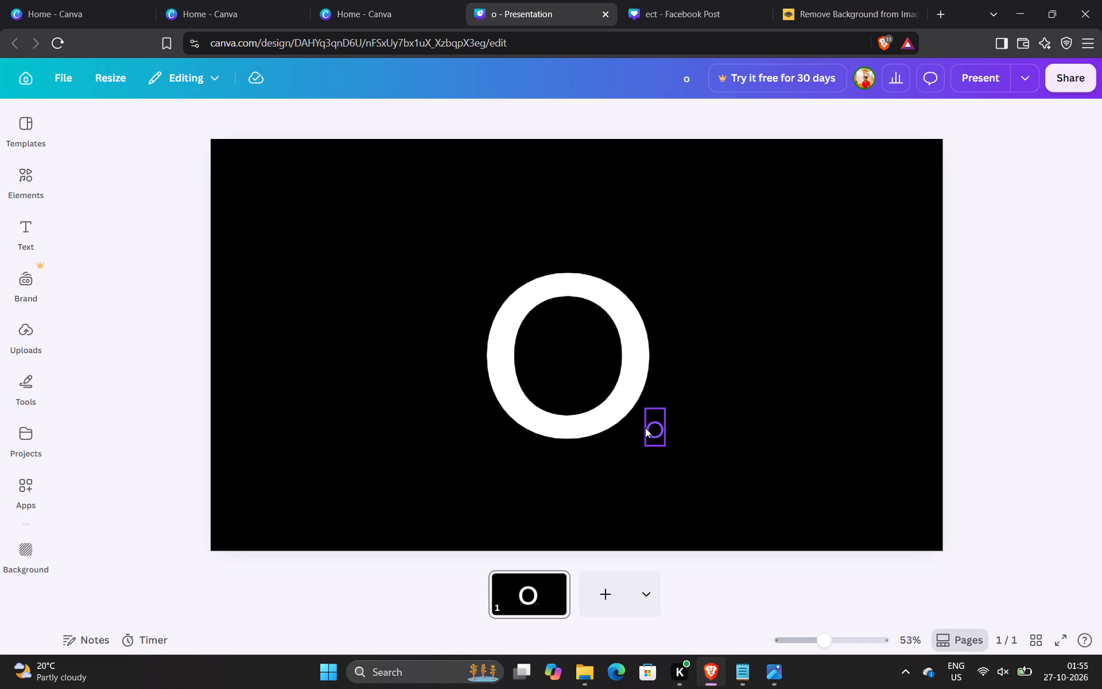
pyautogui.click(646, 428)
pyautogui.moveTo(647, 405); pyautogui.dragTo(595, 390)
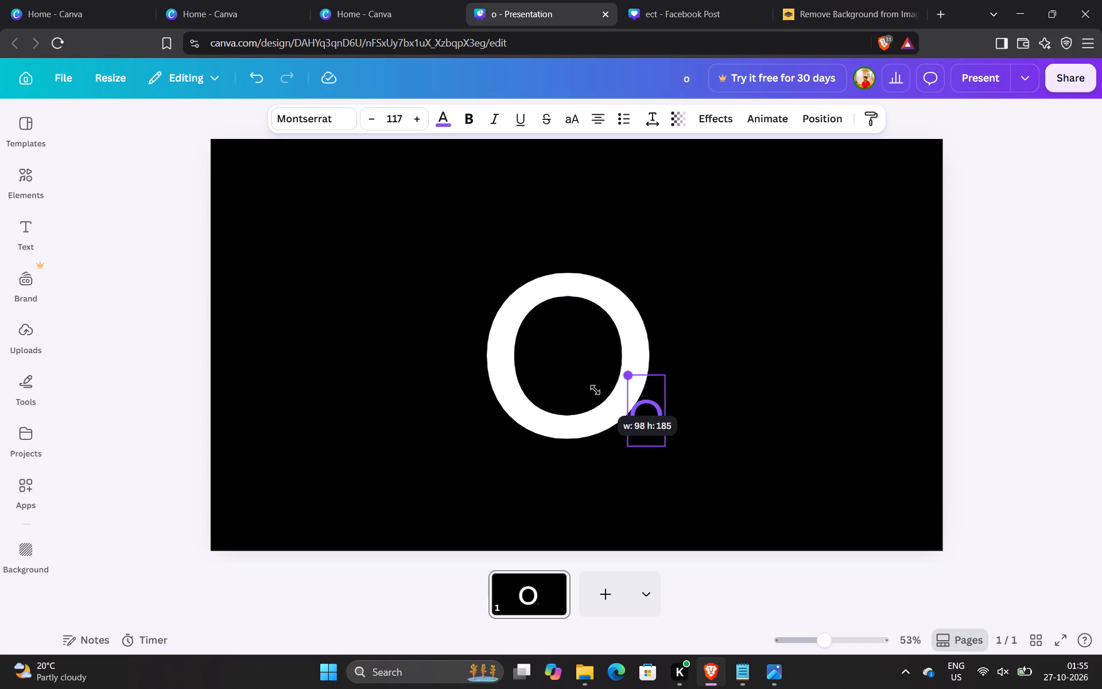
pyautogui.moveTo(595, 390); pyautogui.dragTo(596, 390)
pyautogui.moveTo(647, 432); pyautogui.dragTo(662, 451)
pyautogui.click(979, 408)
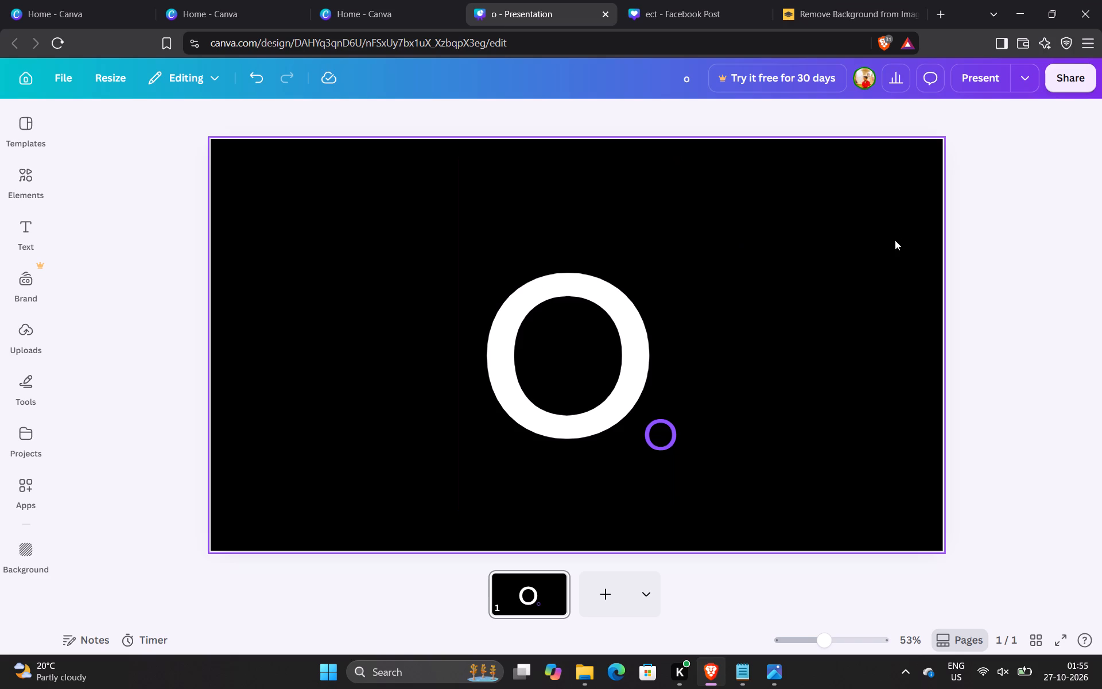
pyautogui.hotkey('ctrl', 's')
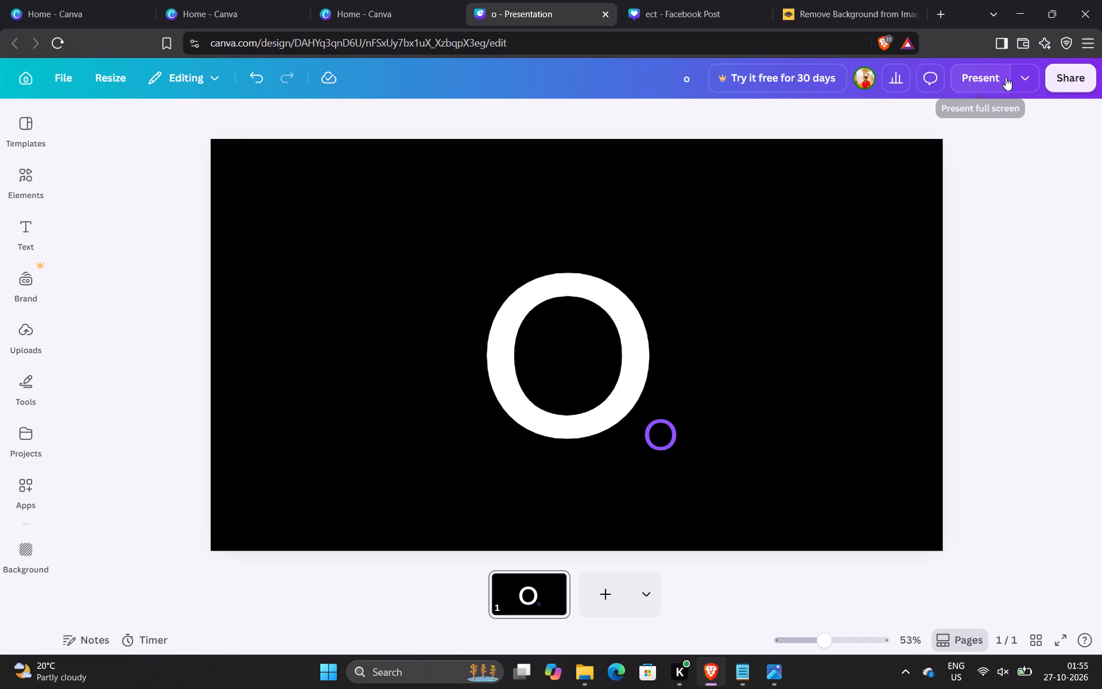
# Download the "o" presentation as a PDF with the Digital preset.
pyautogui.click(1090, 76)
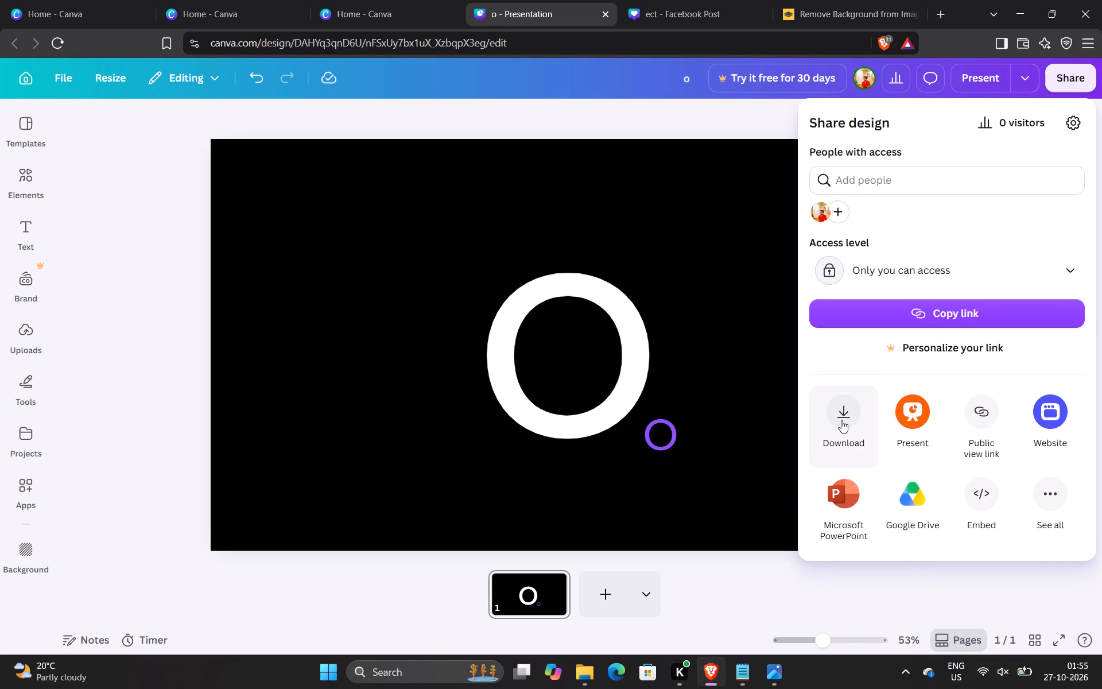
pyautogui.click(841, 419)
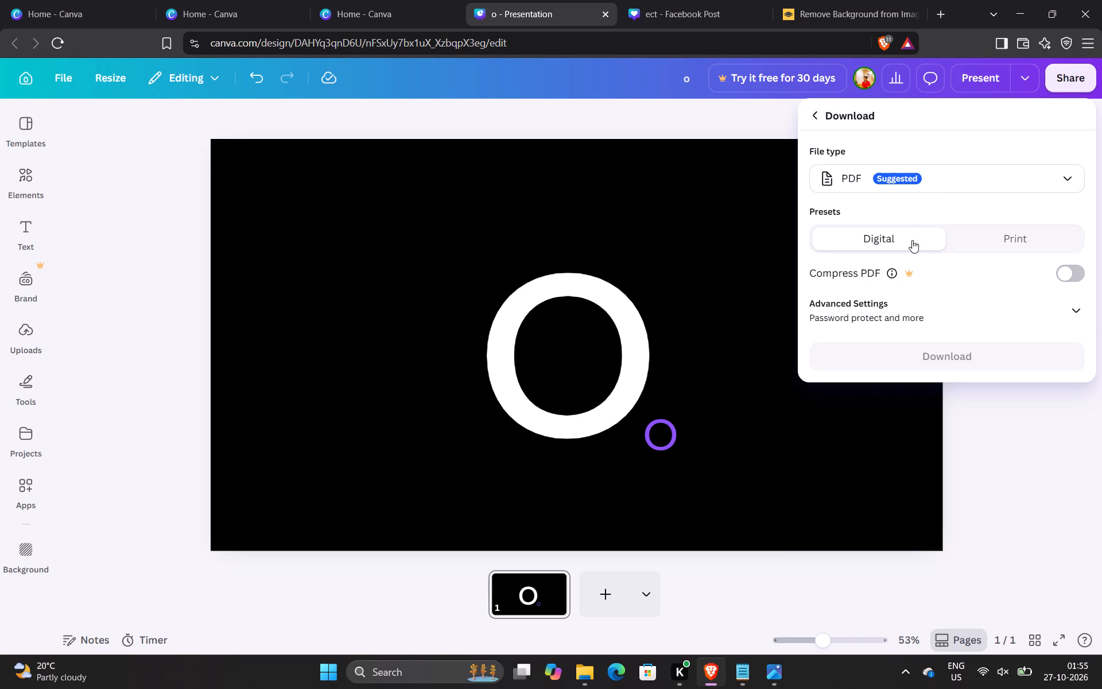
pyautogui.click(922, 358)
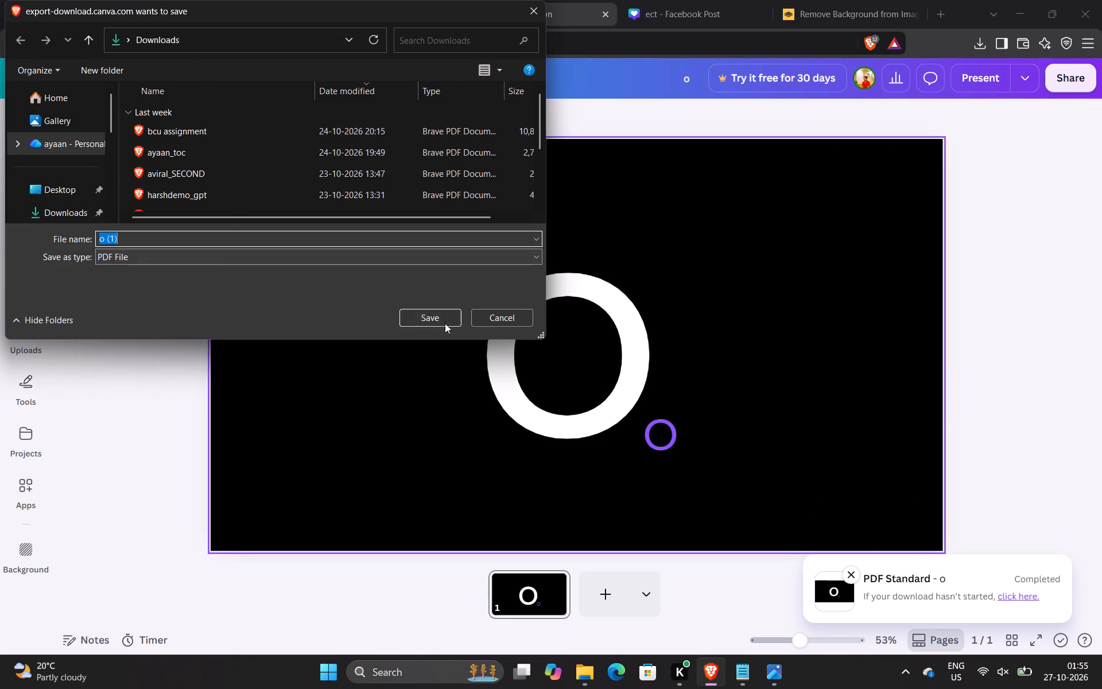
# Save the exported presentation PDF as "o (1)" in the Downloads folder.
pyautogui.click(445, 320)
# Delete the "o" logo image from the ect Facebook post's page.
pyautogui.click(670, 0)
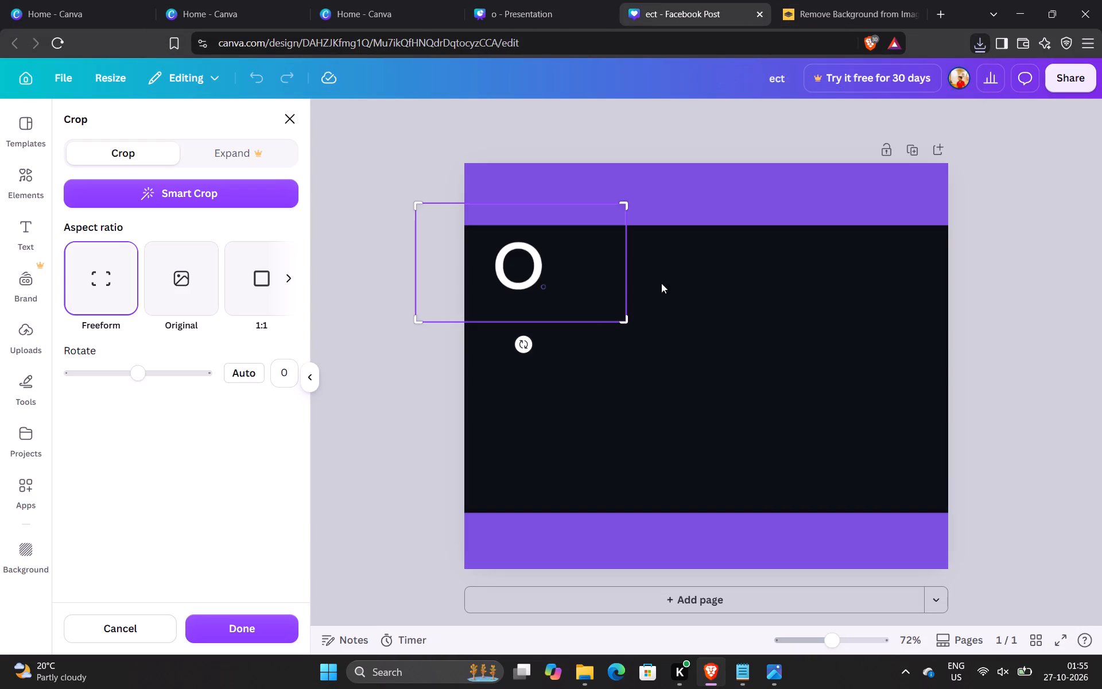
pyautogui.press('BackSpace')
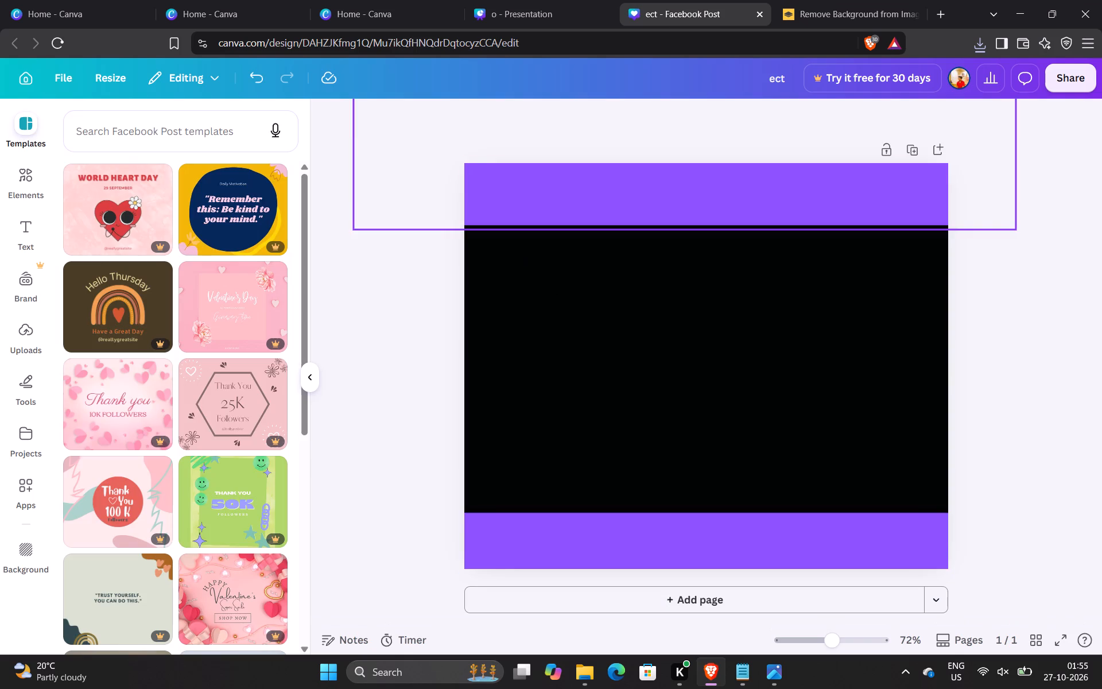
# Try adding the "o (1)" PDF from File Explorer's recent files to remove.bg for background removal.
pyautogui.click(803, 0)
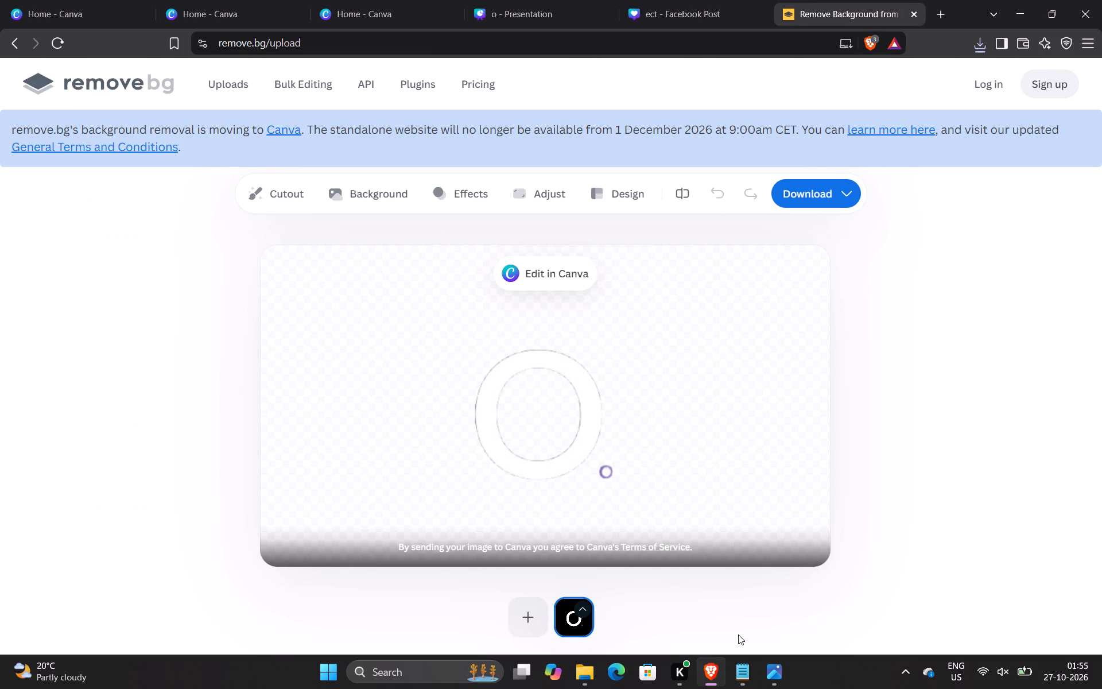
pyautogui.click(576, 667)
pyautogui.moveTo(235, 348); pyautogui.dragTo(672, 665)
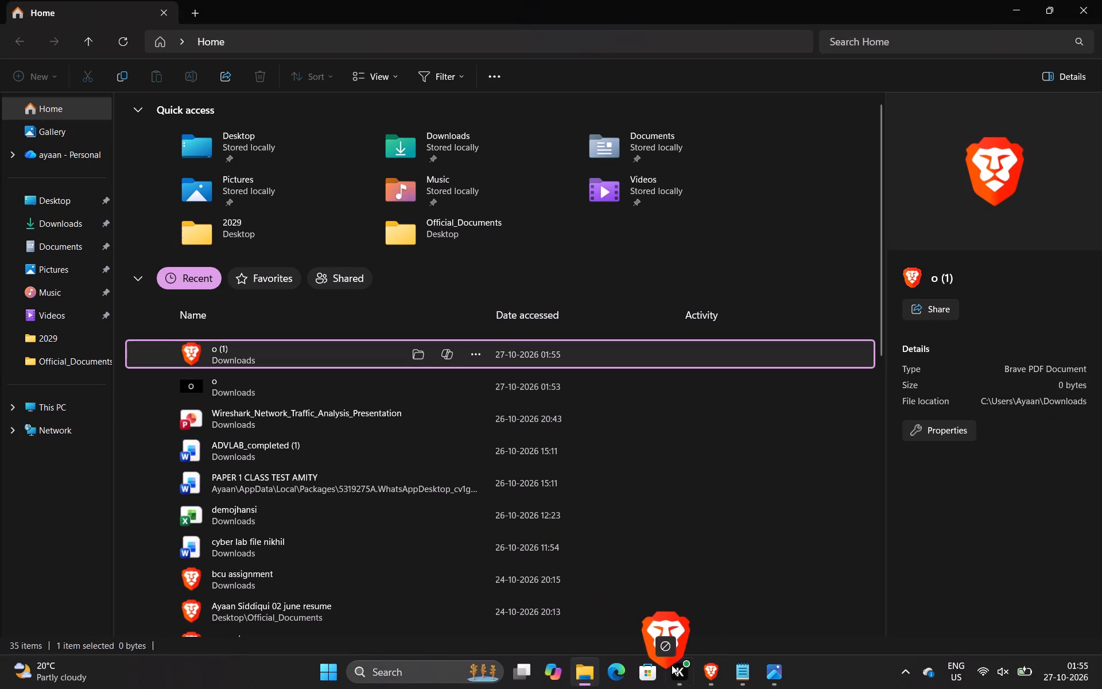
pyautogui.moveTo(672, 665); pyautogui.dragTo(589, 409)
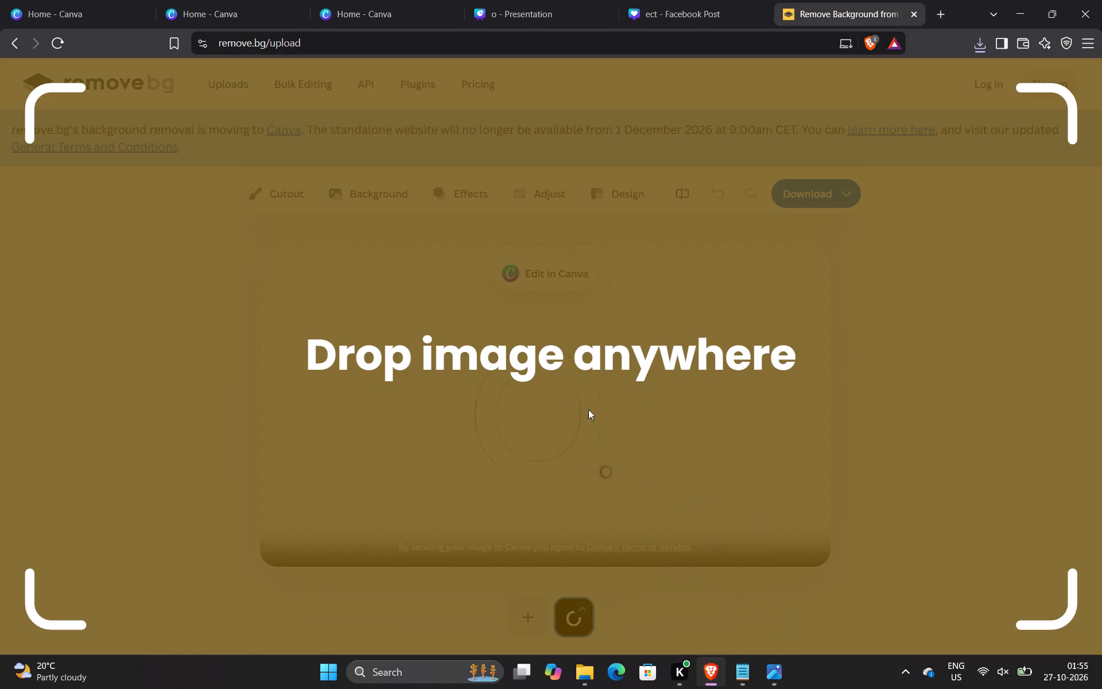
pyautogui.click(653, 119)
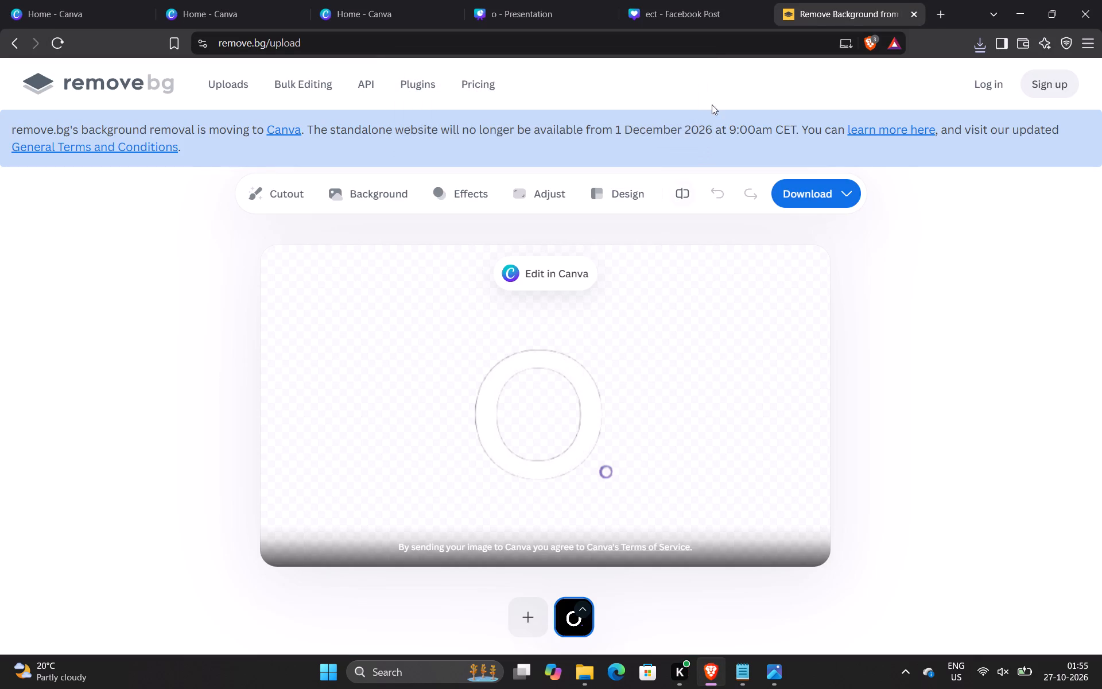
# Upload the "o (1)" PDF from File Explorer's recent files into the ect Facebook post.
pyautogui.click(720, 0)
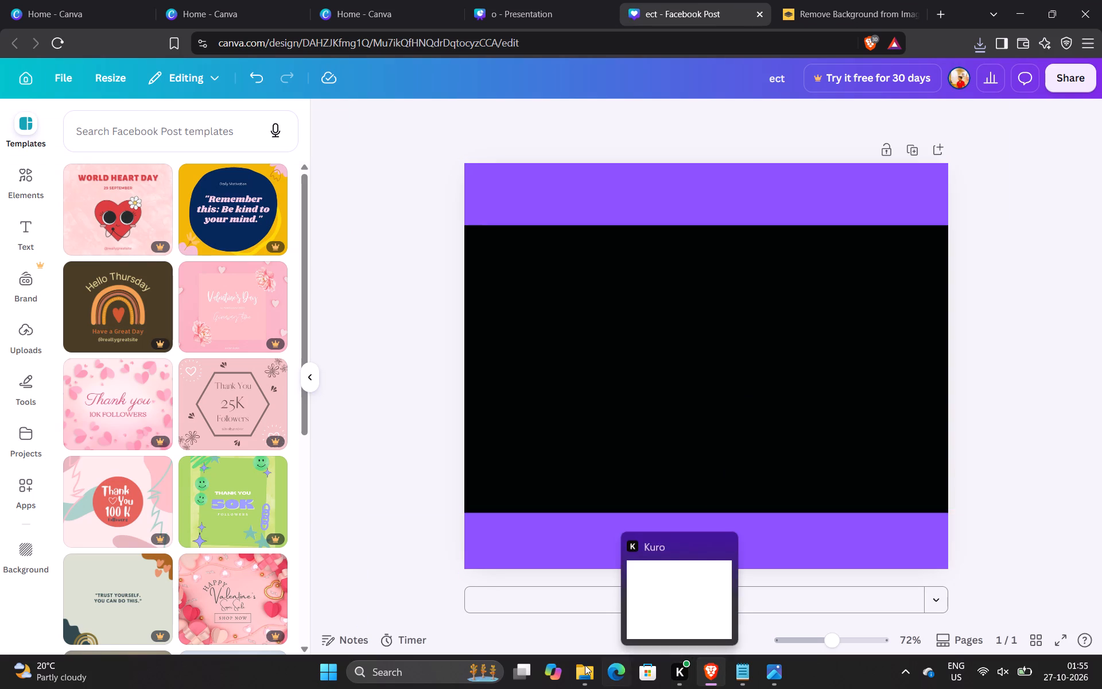
pyautogui.click(574, 669)
pyautogui.moveTo(276, 348); pyautogui.dragTo(619, 573)
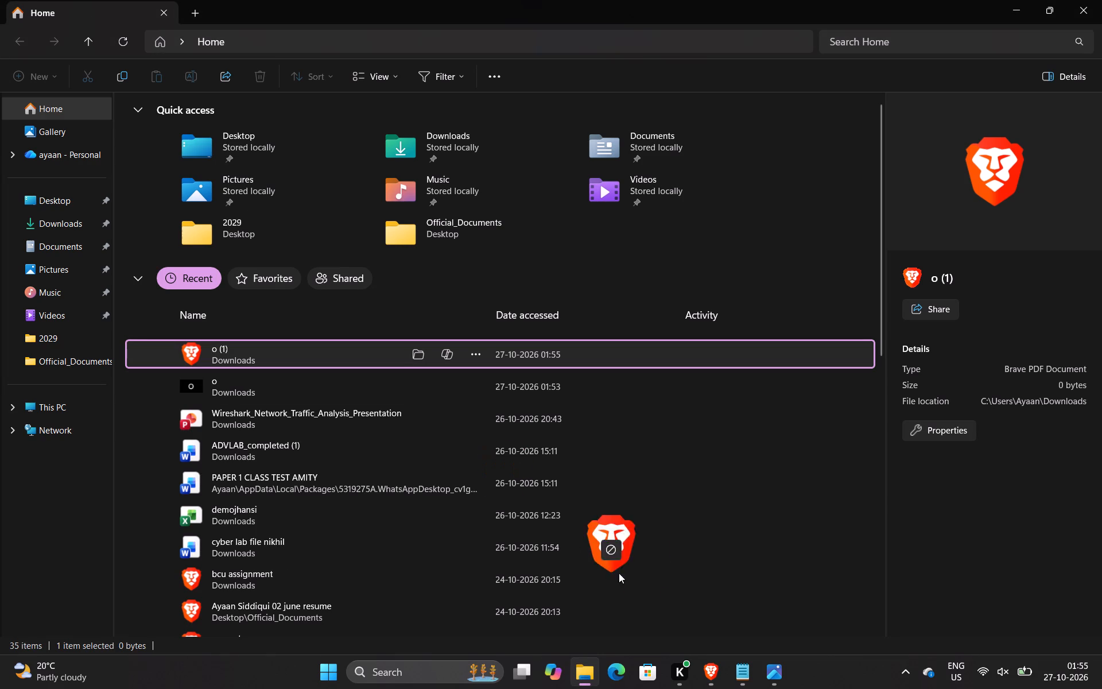
pyautogui.moveTo(619, 573); pyautogui.dragTo(649, 389)
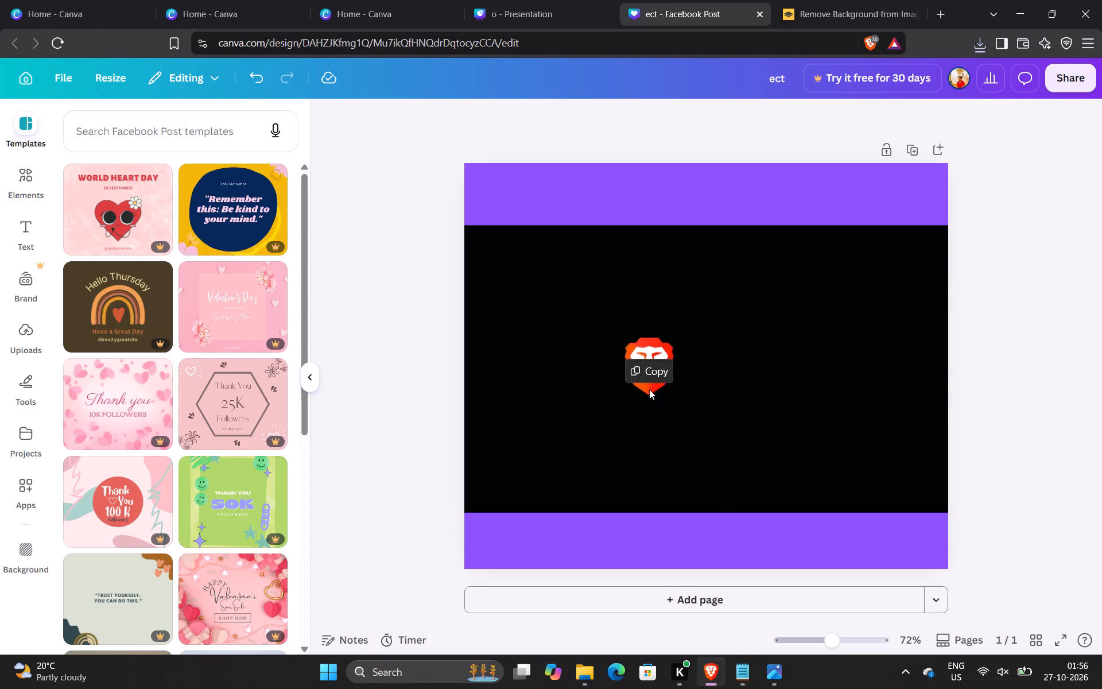
pyautogui.moveTo(649, 389); pyautogui.dragTo(649, 392)
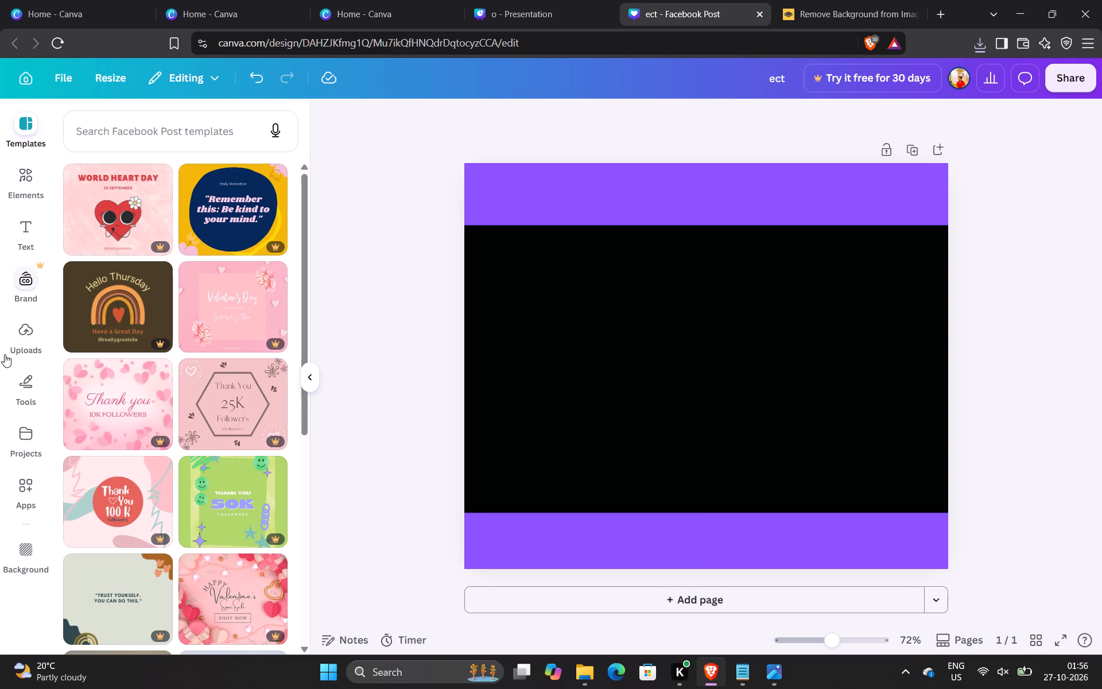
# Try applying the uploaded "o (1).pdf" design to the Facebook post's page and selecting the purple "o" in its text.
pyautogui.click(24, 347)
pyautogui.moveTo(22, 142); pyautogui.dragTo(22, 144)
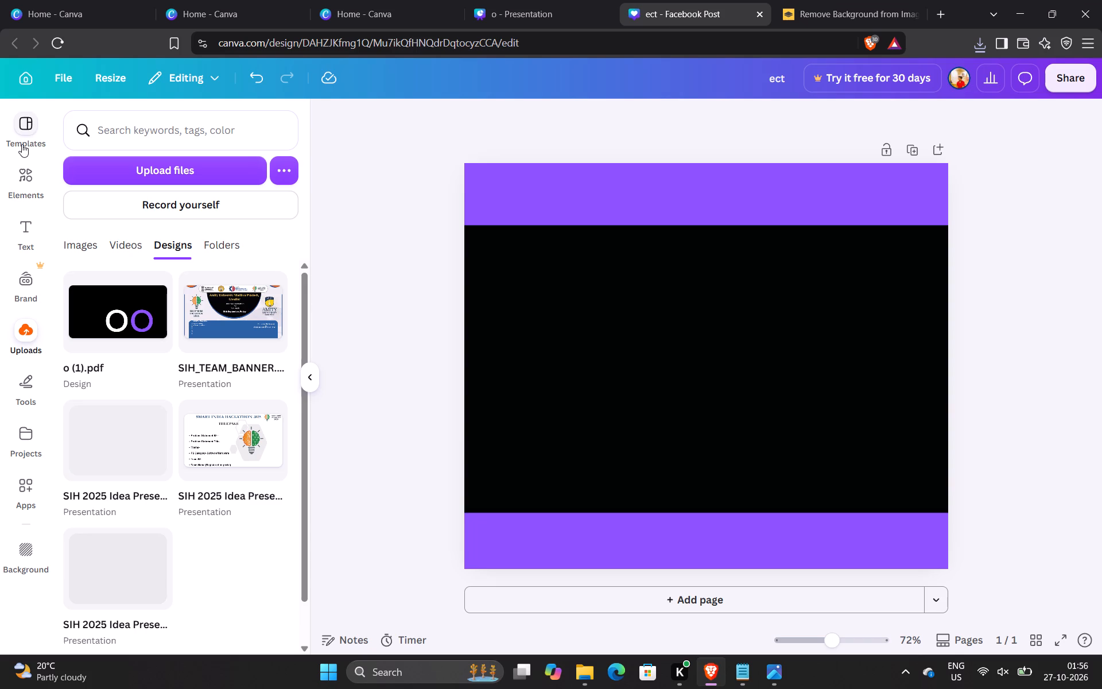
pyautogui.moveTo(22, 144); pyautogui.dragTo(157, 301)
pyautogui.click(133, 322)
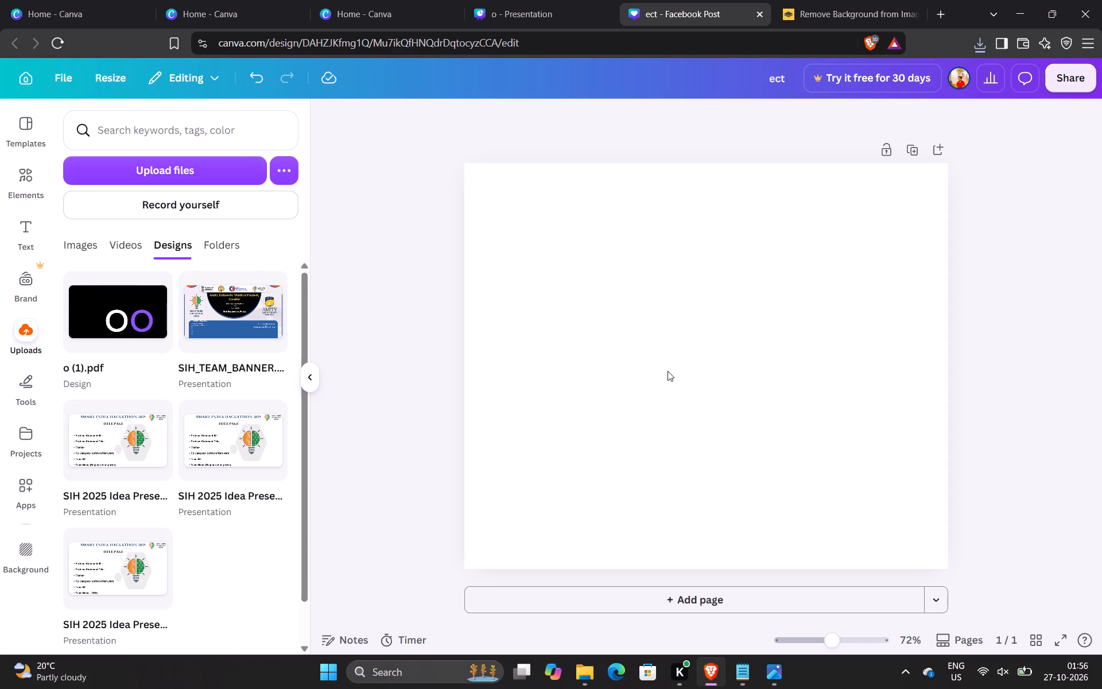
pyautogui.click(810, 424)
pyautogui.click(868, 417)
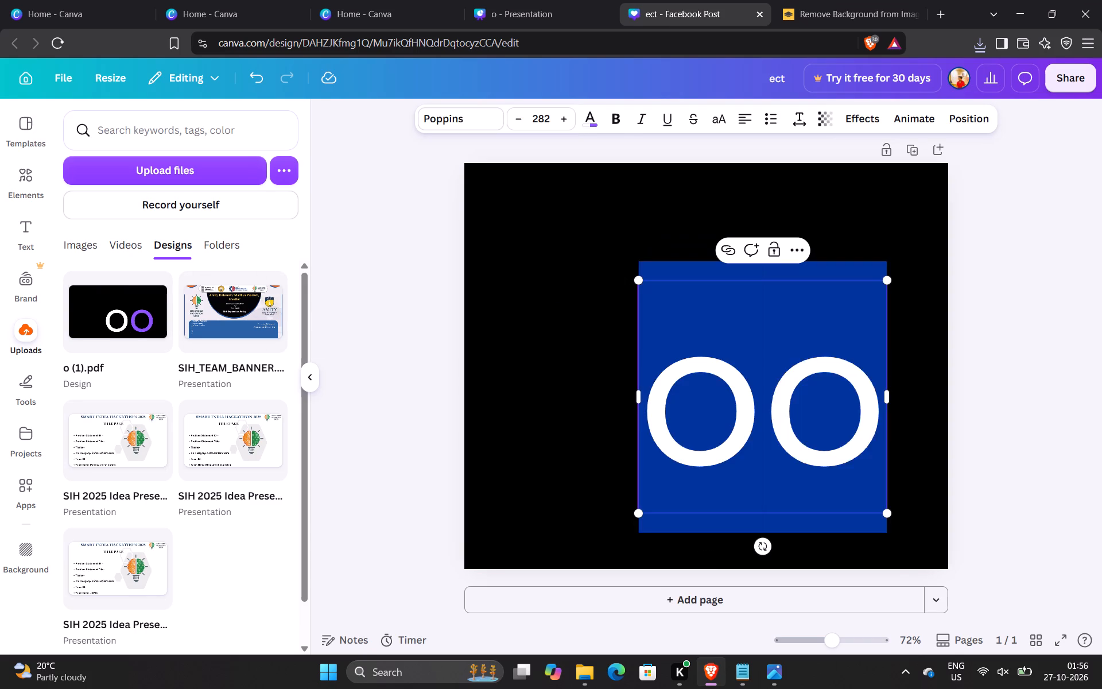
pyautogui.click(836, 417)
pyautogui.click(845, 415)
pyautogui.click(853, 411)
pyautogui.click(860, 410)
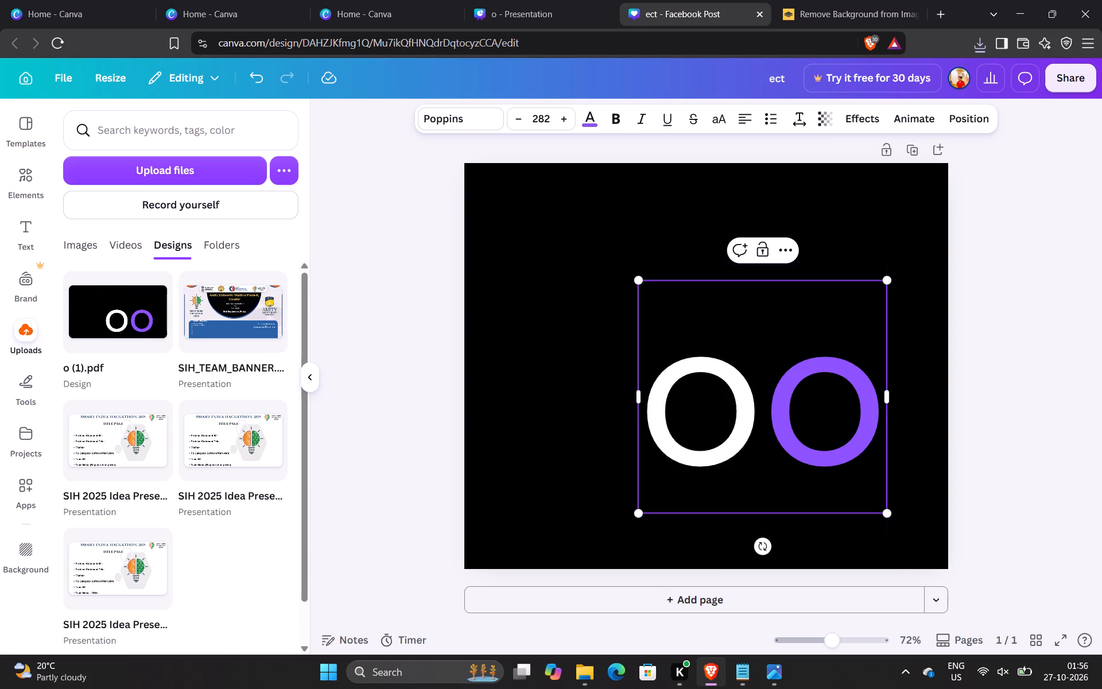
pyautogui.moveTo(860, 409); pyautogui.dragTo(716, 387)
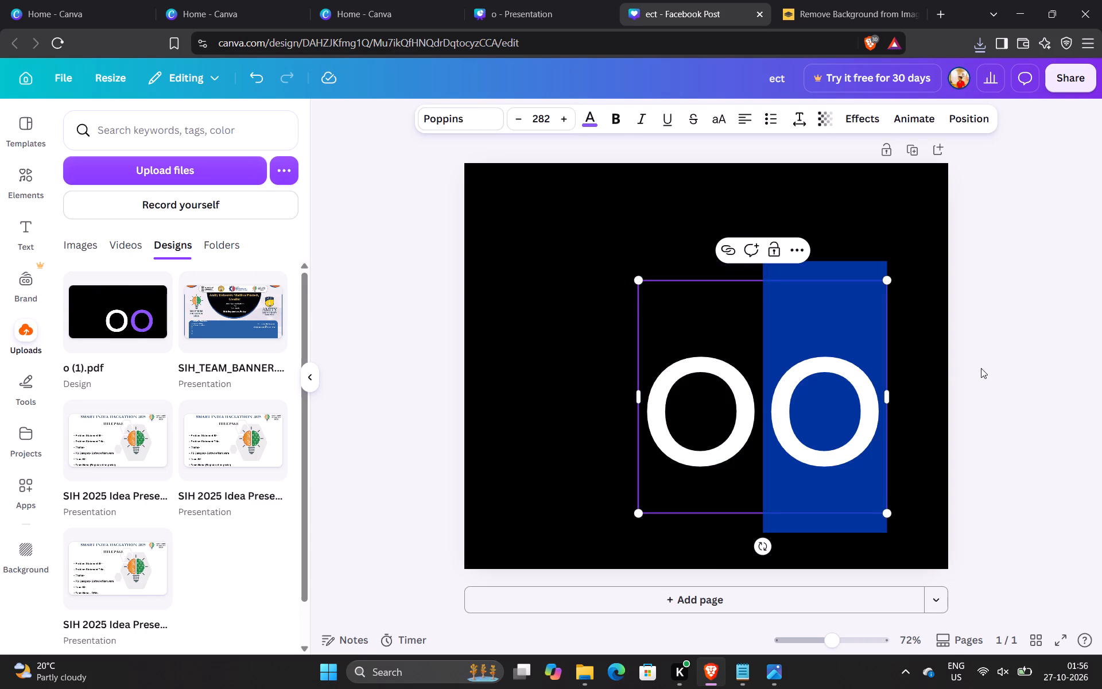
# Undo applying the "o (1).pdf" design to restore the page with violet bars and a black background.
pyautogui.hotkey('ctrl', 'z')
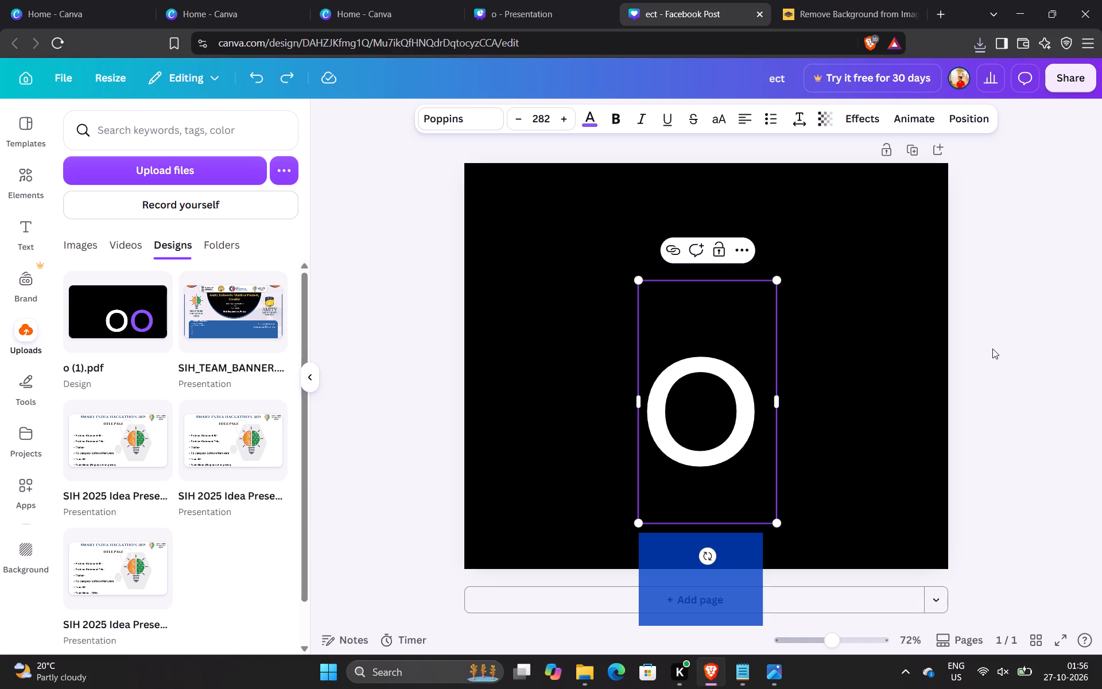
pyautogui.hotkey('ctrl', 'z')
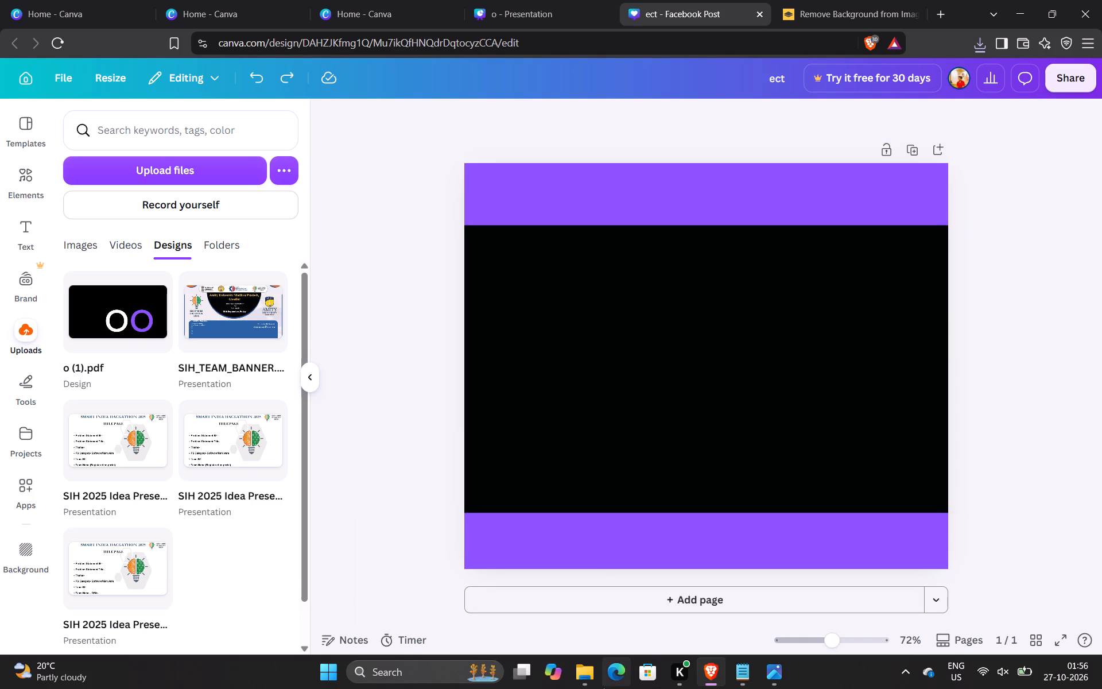
# Open the "o (1)" PDF from File Explorer to check its logo, and close it.
pyautogui.moveTo(603, 687); pyautogui.dragTo(589, 662)
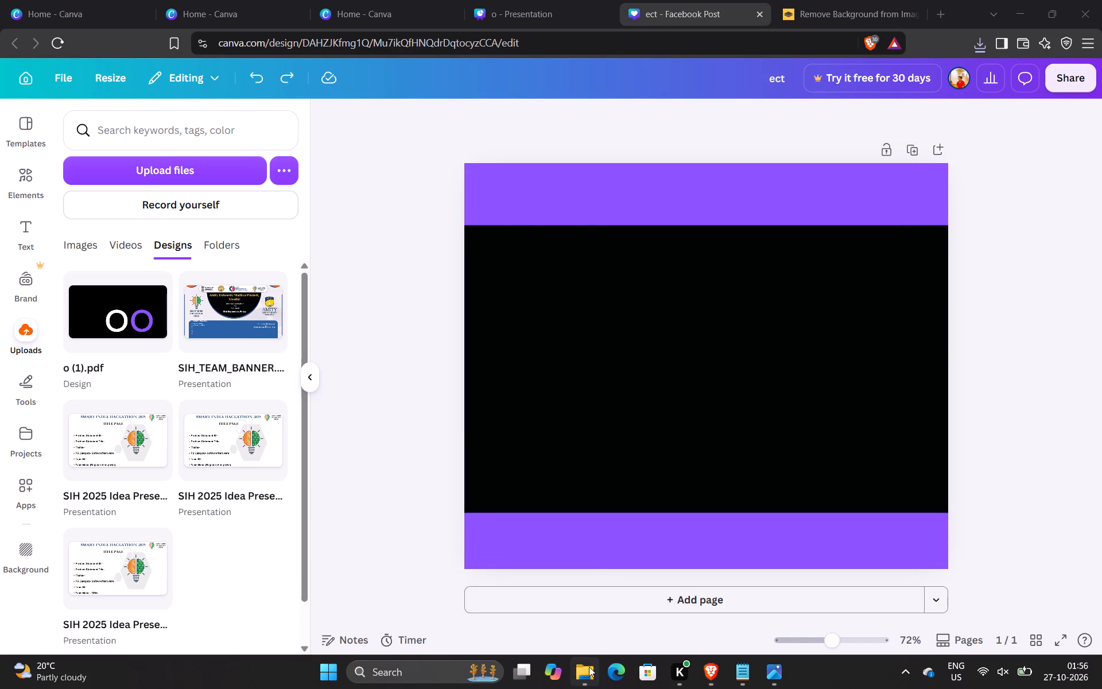
pyautogui.click(589, 667)
pyautogui.doubleClick(284, 354)
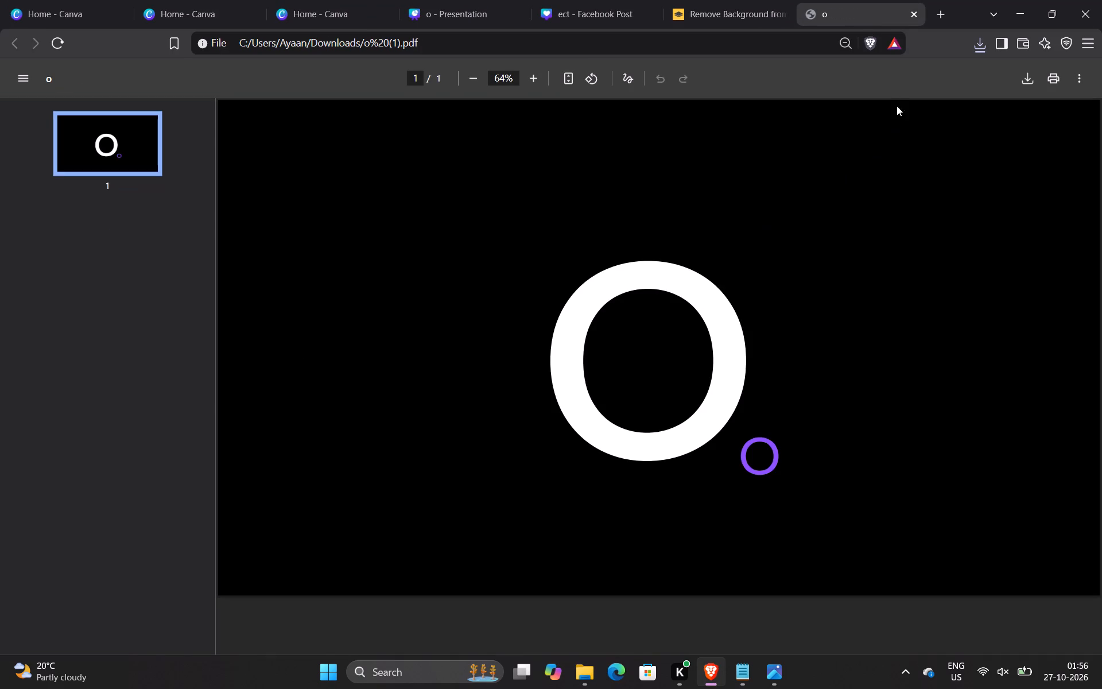
pyautogui.rightClick(721, 219)
pyautogui.click(620, 313)
pyautogui.click(909, 14)
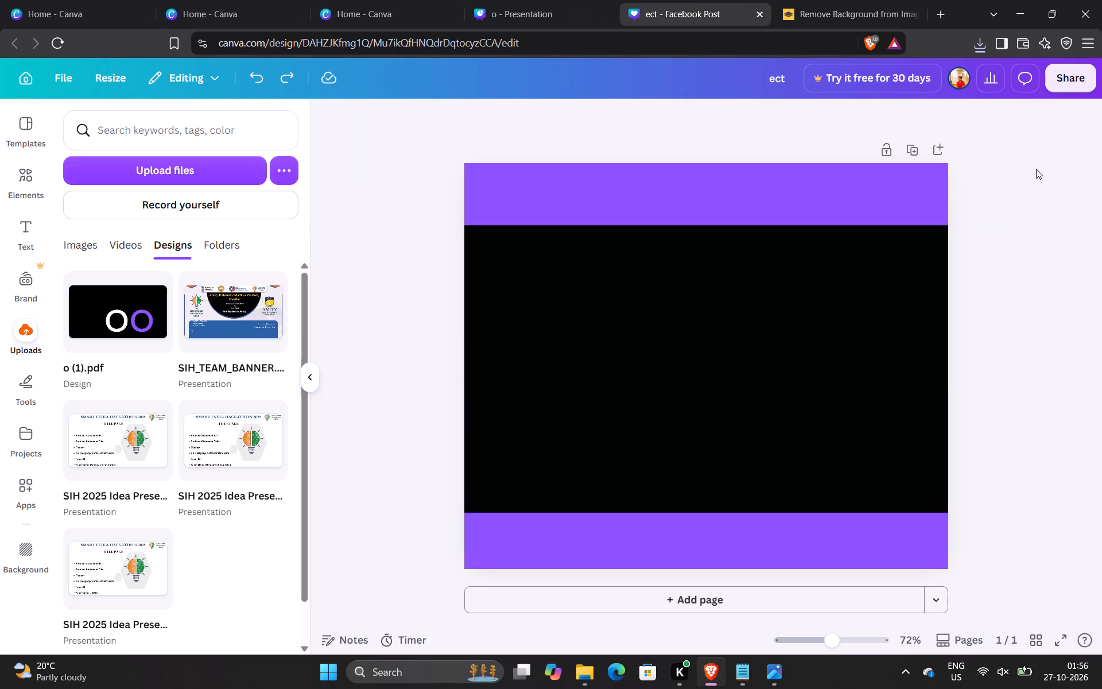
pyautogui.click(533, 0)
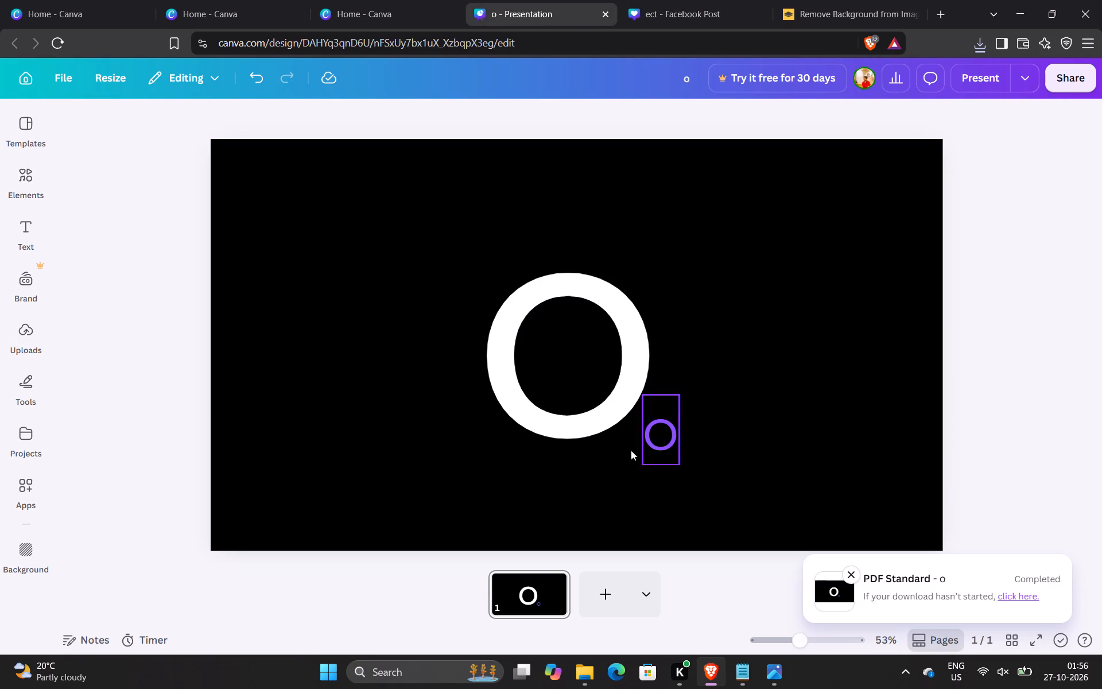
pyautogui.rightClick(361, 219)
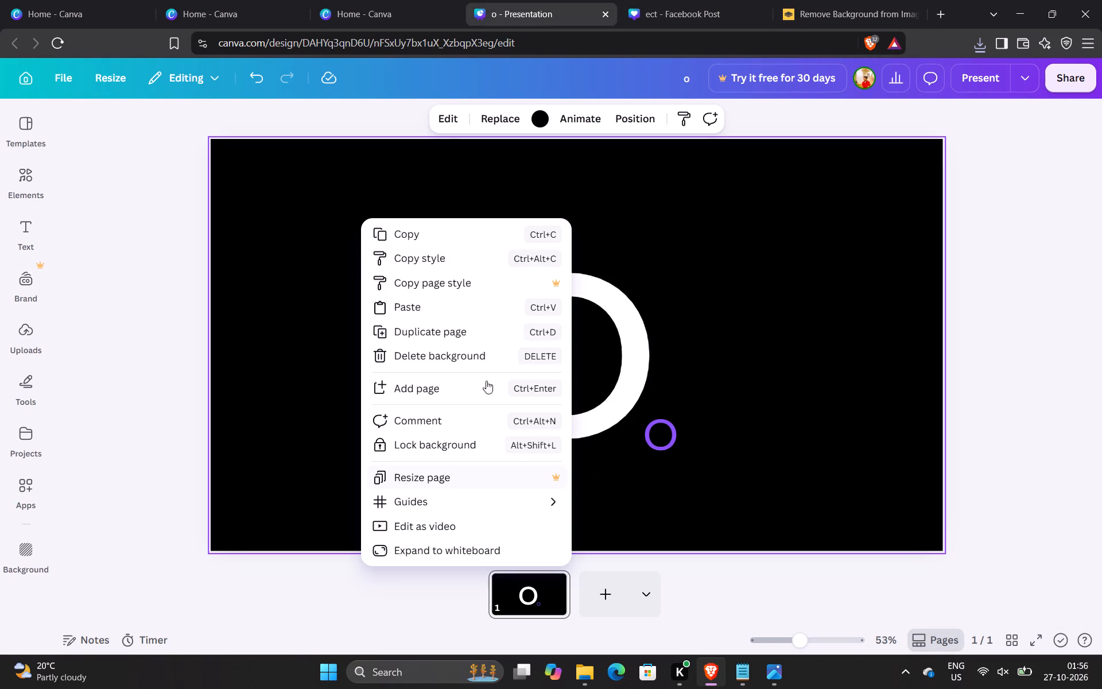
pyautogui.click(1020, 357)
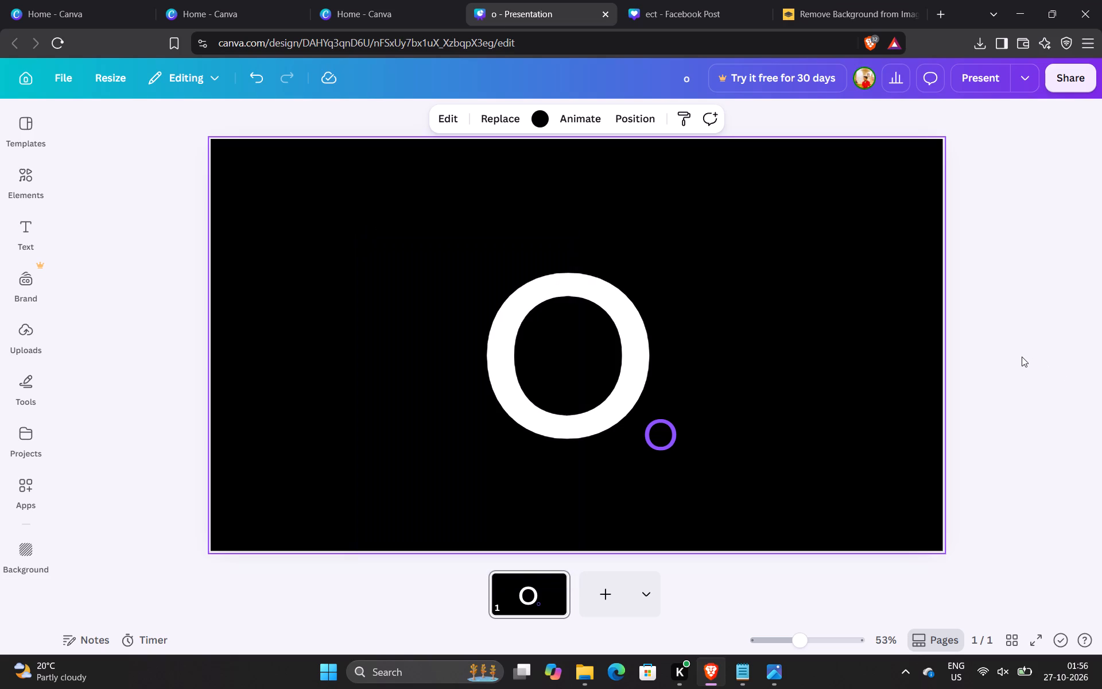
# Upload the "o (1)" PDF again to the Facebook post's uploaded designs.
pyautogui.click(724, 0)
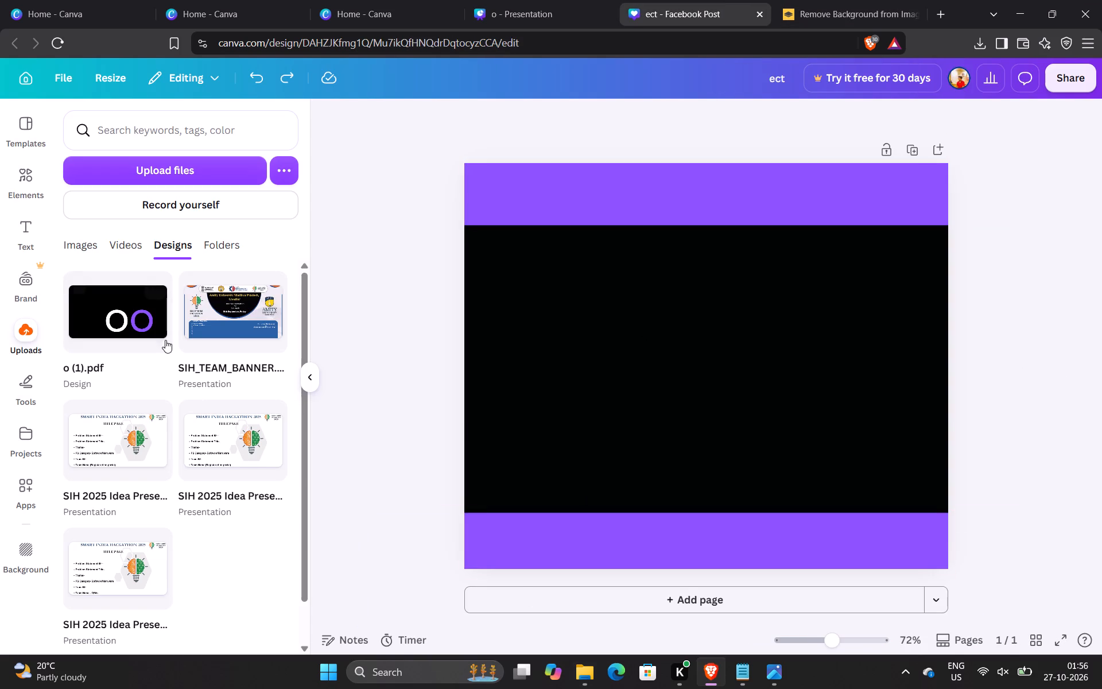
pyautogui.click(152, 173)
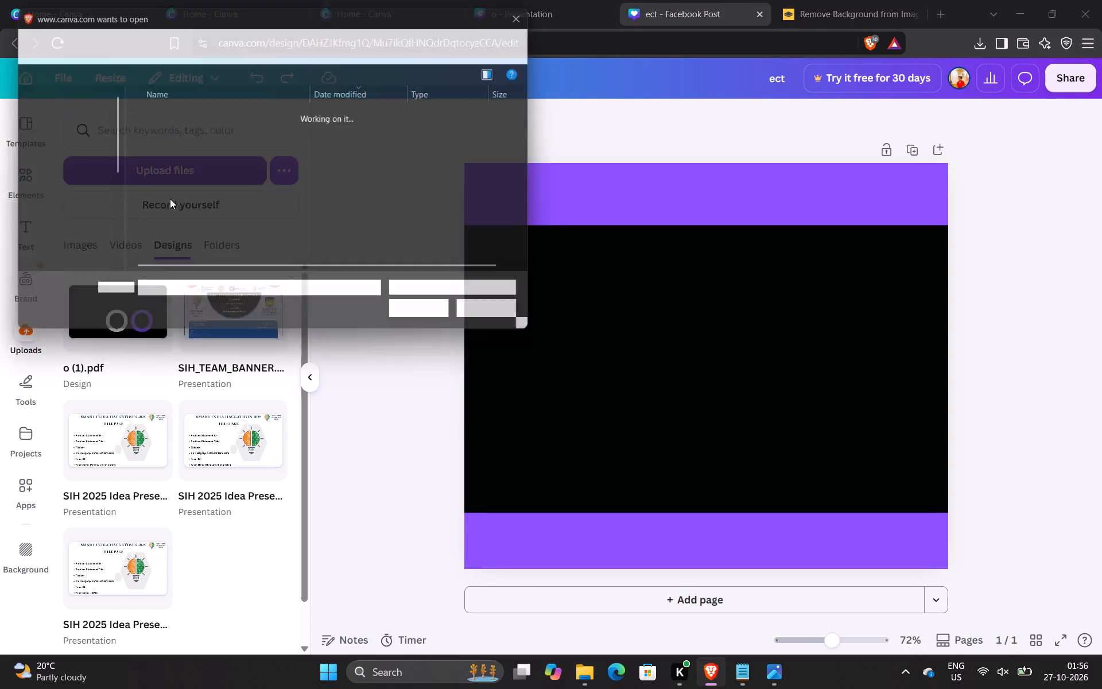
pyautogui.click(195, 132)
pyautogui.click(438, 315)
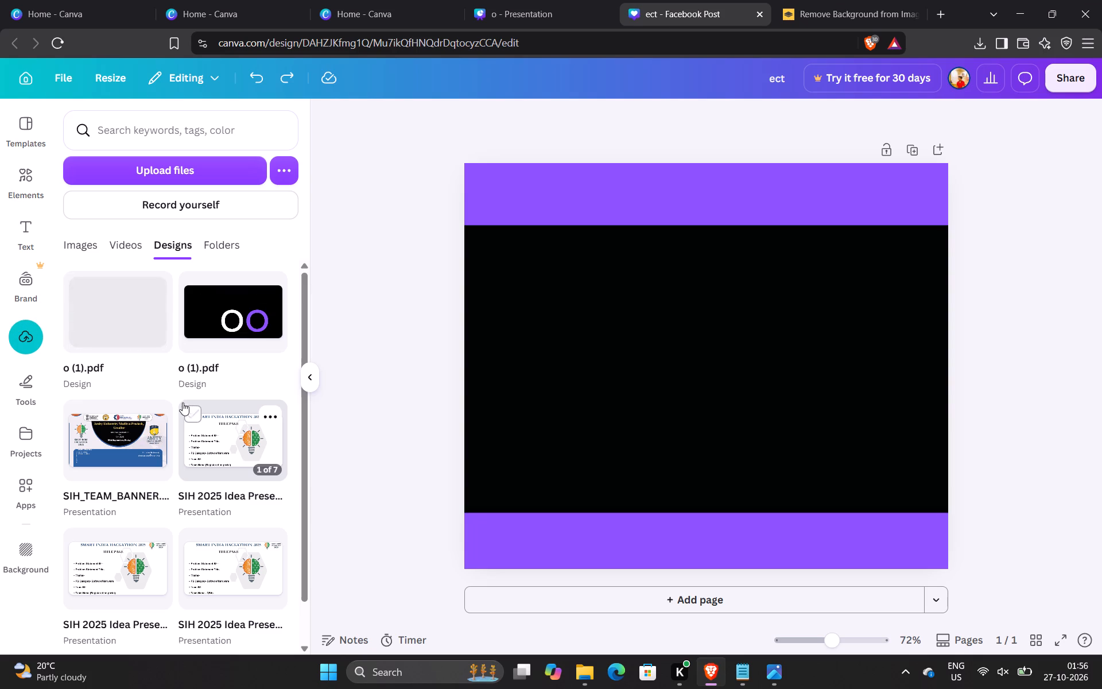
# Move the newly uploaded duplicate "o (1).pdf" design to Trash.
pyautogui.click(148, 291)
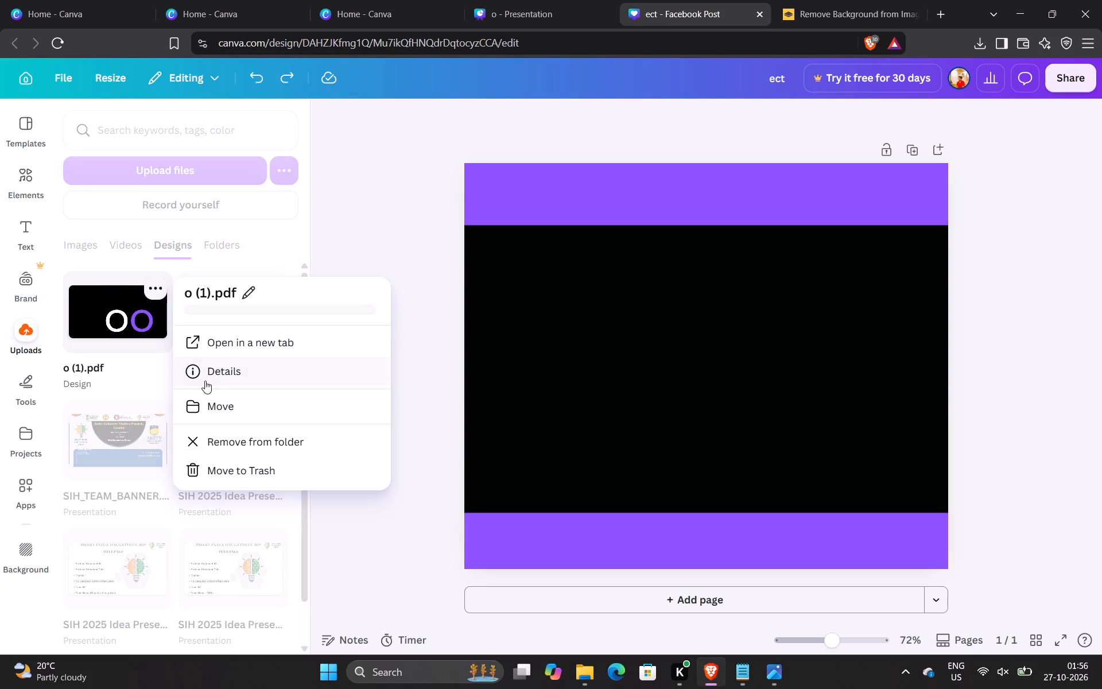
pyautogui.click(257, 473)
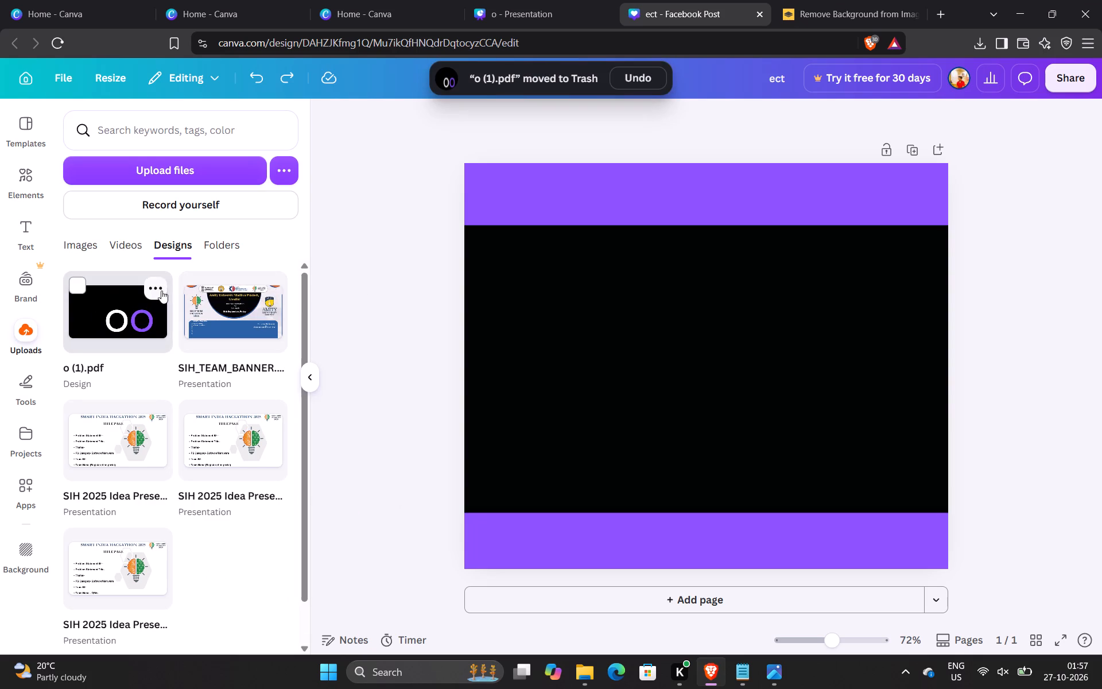
# Move the remaining "o (1).pdf" design in the Facebook post's uploads to the trash.
pyautogui.click(162, 290)
pyautogui.click(243, 460)
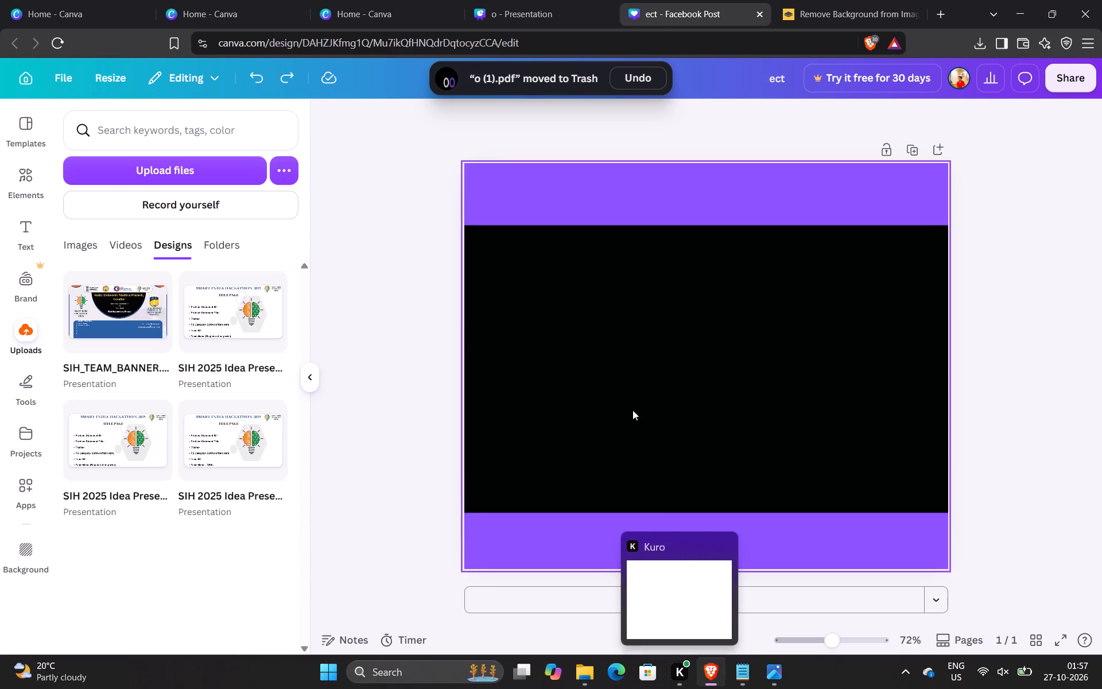
pyautogui.moveTo(397, 423); pyautogui.dragTo(400, 428)
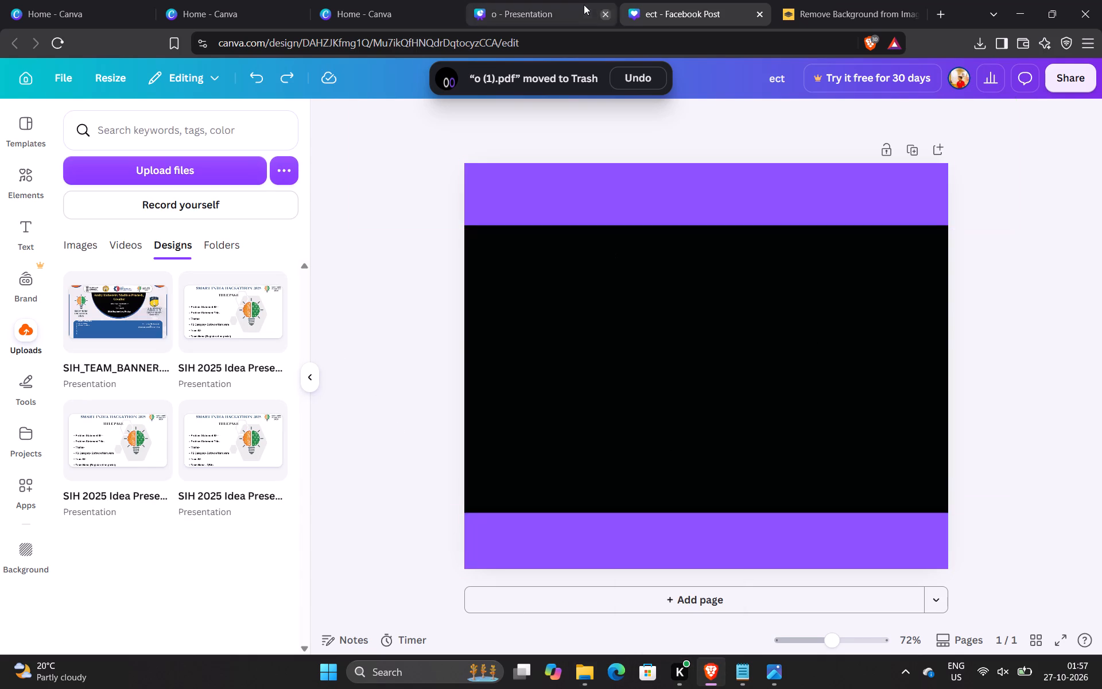
# Download the "o" presentation as a JPG and save it as "o (1)" in the Downloads folder.
pyautogui.click(583, 1)
pyautogui.click(1066, 81)
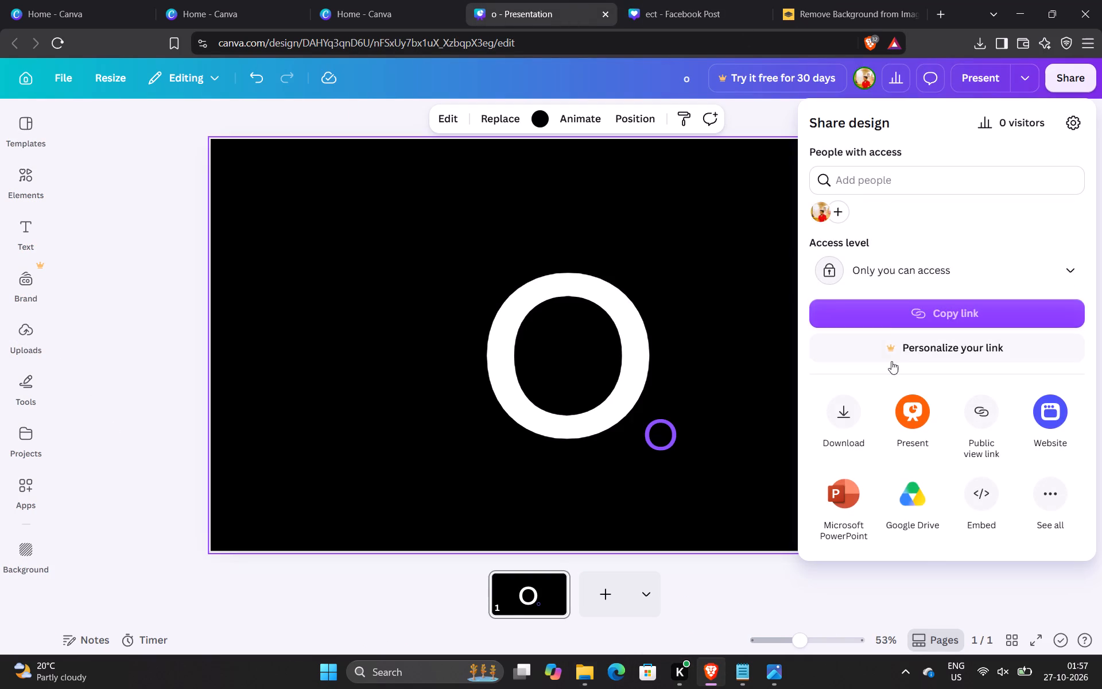
pyautogui.click(843, 425)
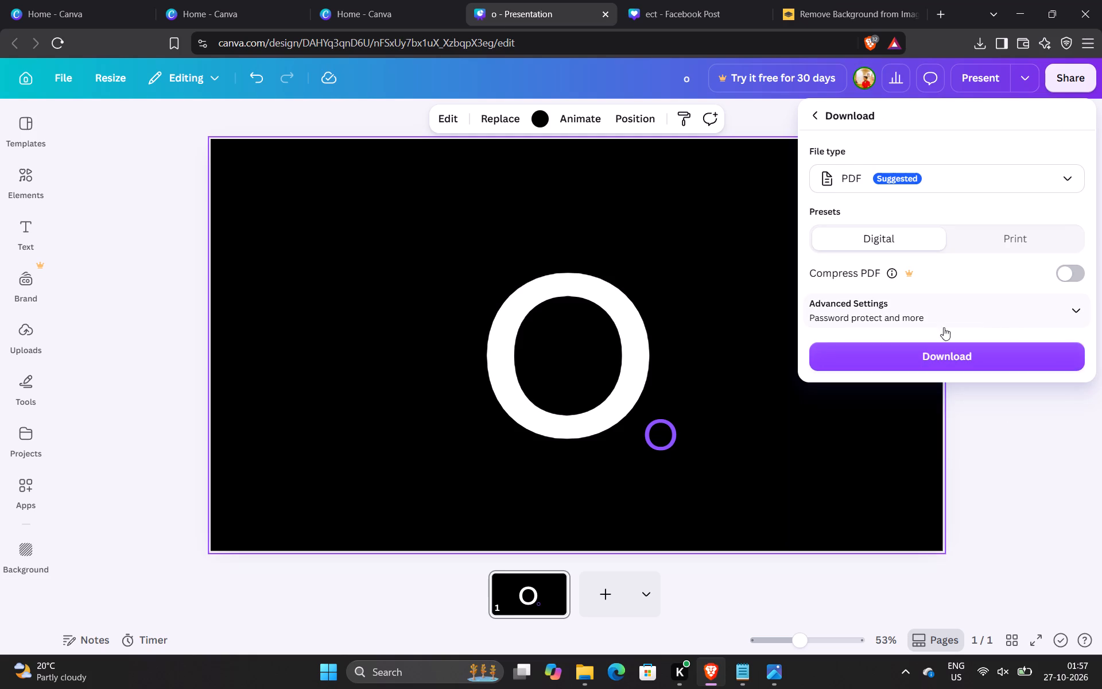
pyautogui.click(979, 188)
pyautogui.click(923, 354)
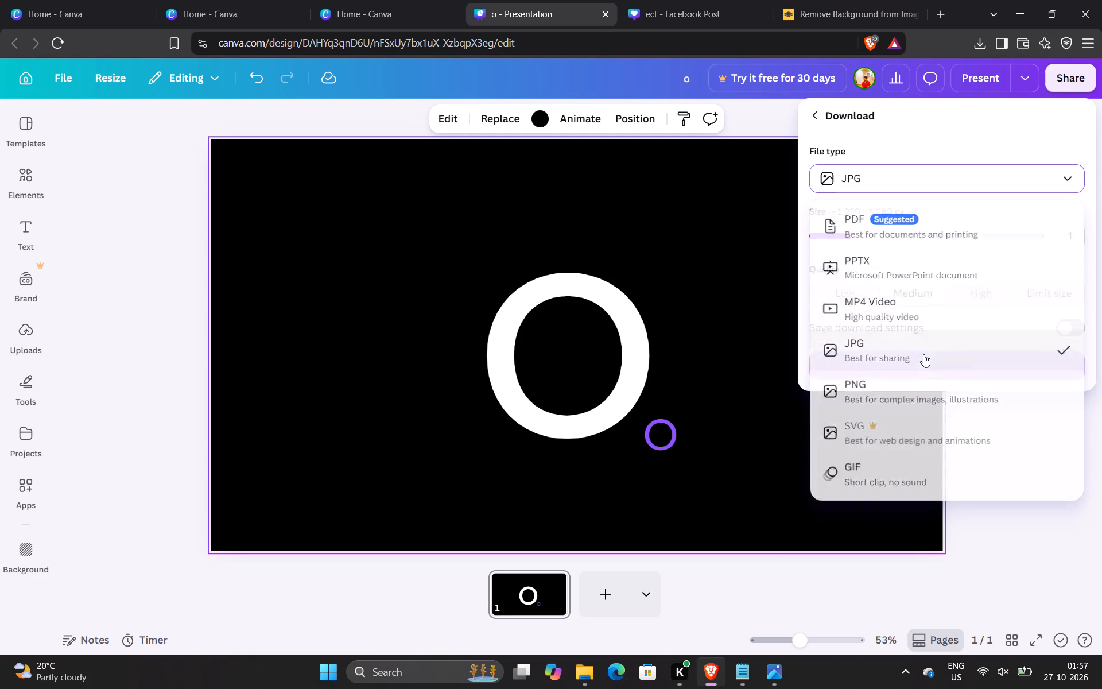
pyautogui.click(946, 188)
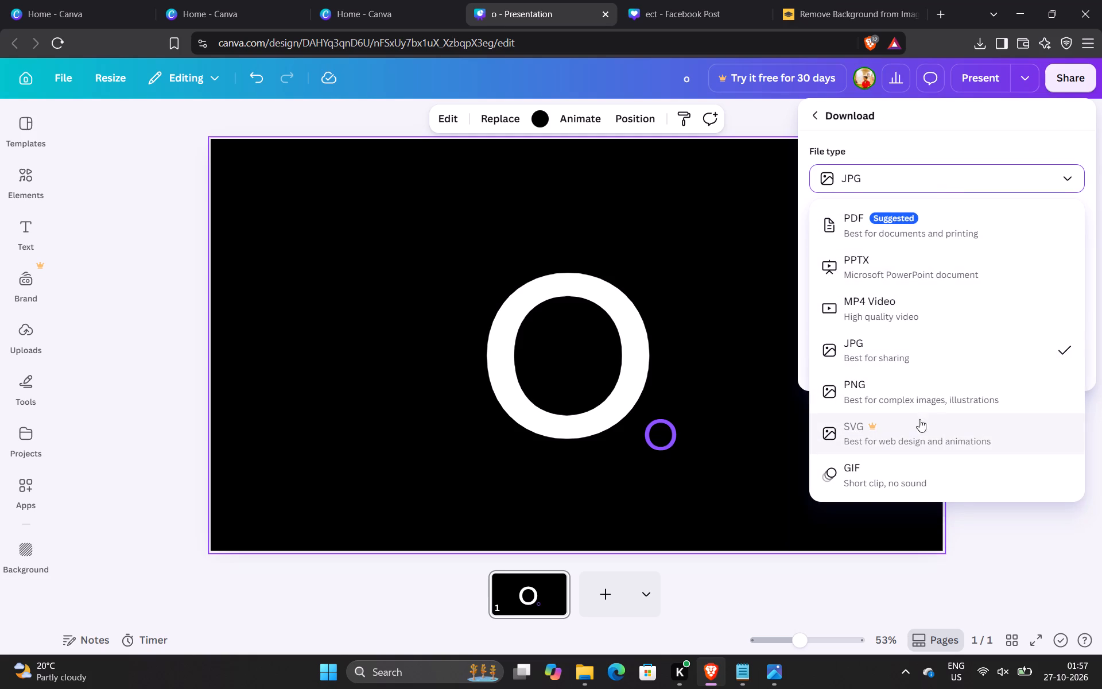
pyautogui.click(902, 350)
pyautogui.click(864, 363)
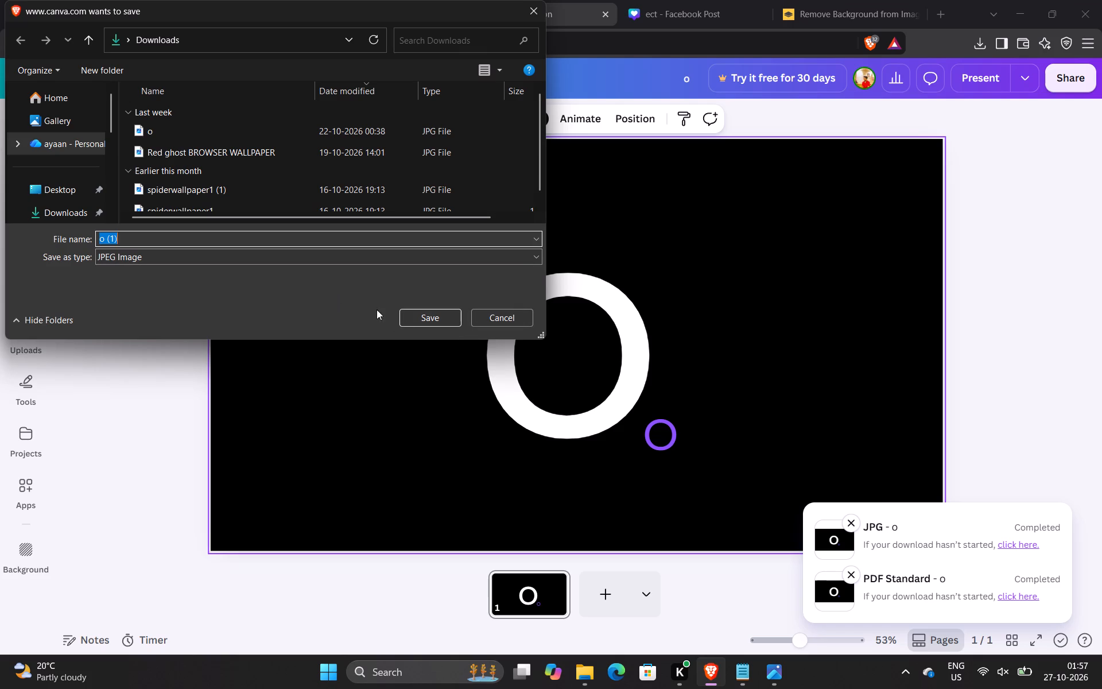
pyautogui.click(421, 318)
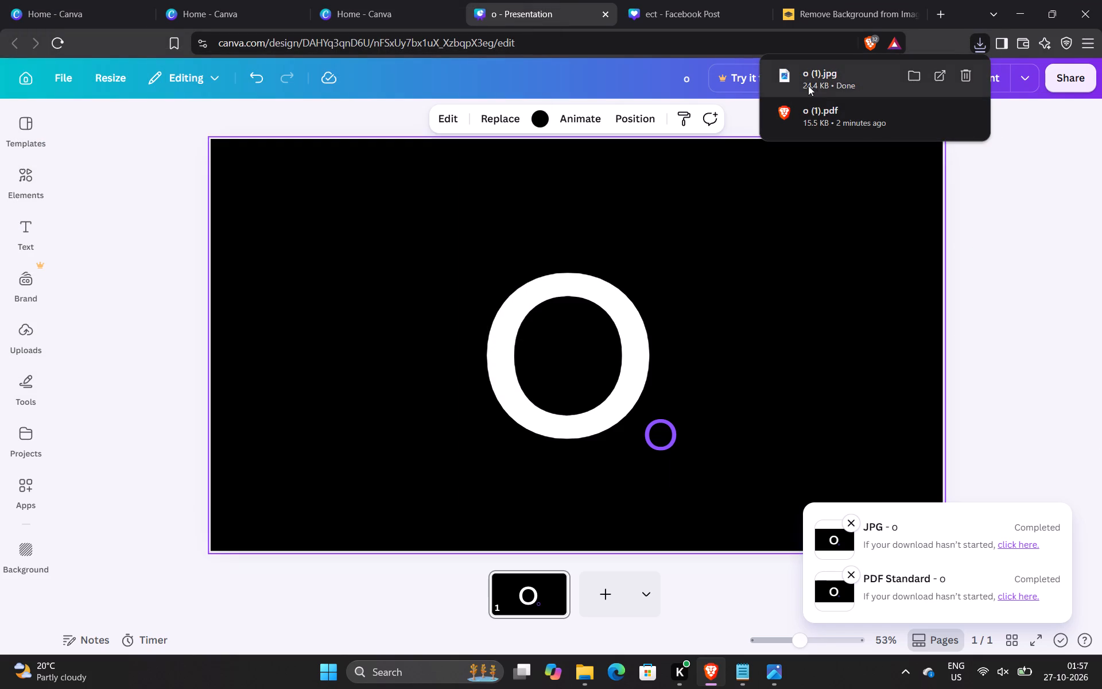
# Open the downloaded "o (1).jpg" in Photos, copy the image to the clipboard, and close the viewer.
pyautogui.click(829, 81)
pyautogui.click(829, 81)
pyautogui.rightClick(507, 343)
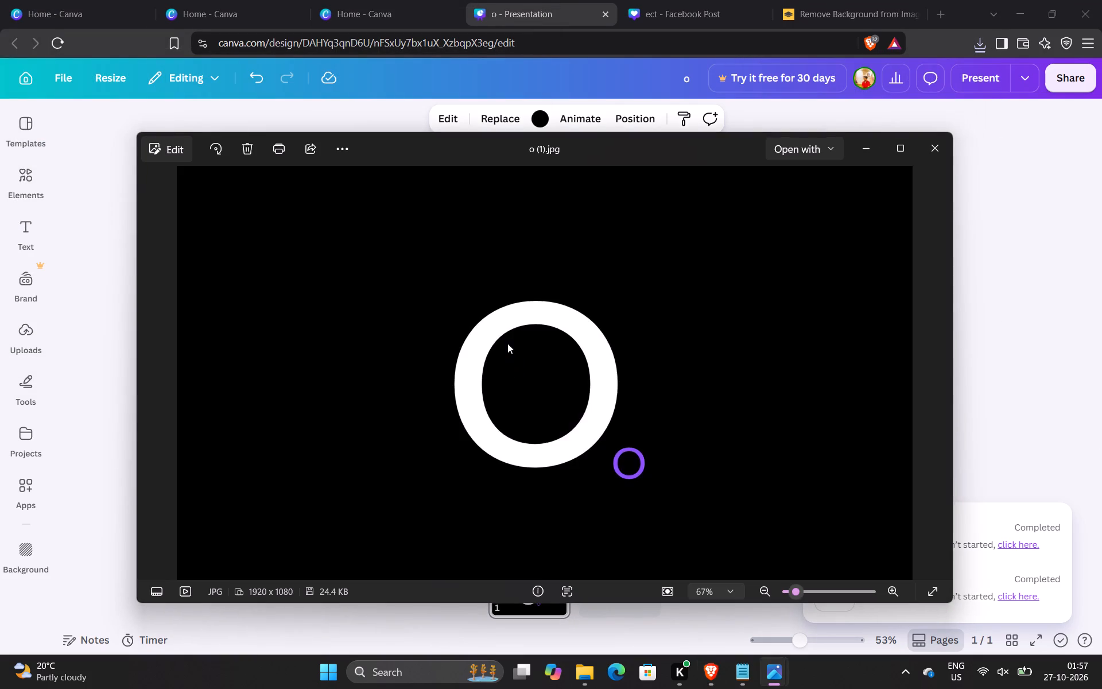
pyautogui.click(537, 366)
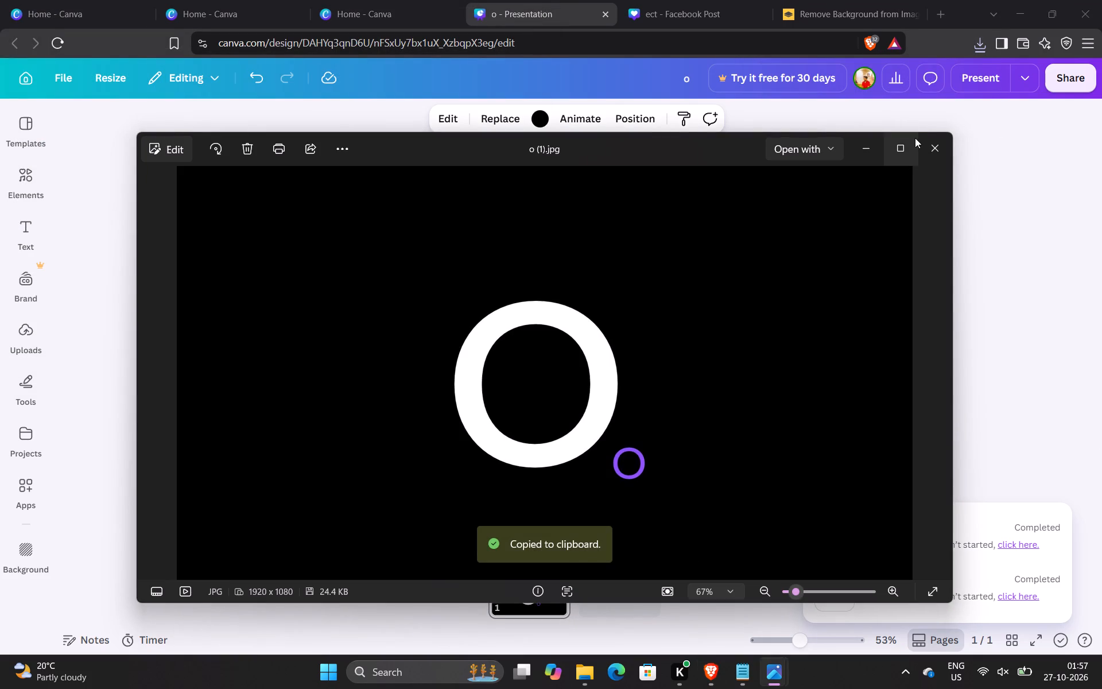
pyautogui.moveTo(915, 137); pyautogui.dragTo(925, 138)
pyautogui.click(926, 141)
# Switch to the "ect" Facebook Post and paste the copied logo image onto the page.
pyautogui.moveTo(777, 28); pyautogui.dragTo(771, 28)
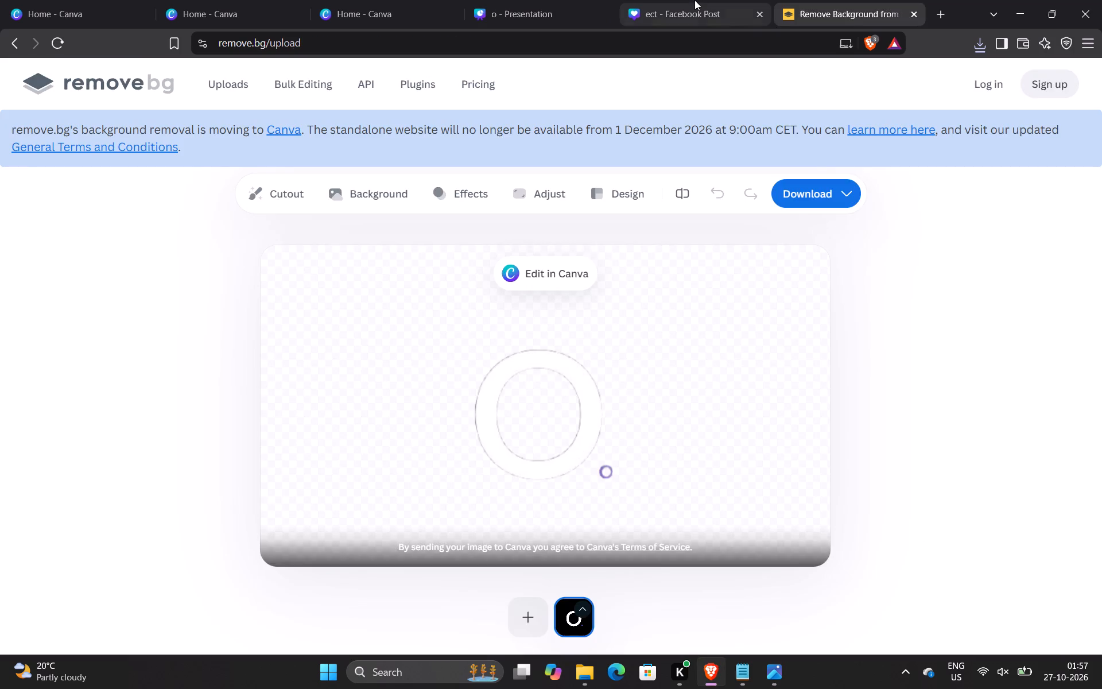
pyautogui.click(694, 0)
pyautogui.click(787, 3)
pyautogui.click(691, 0)
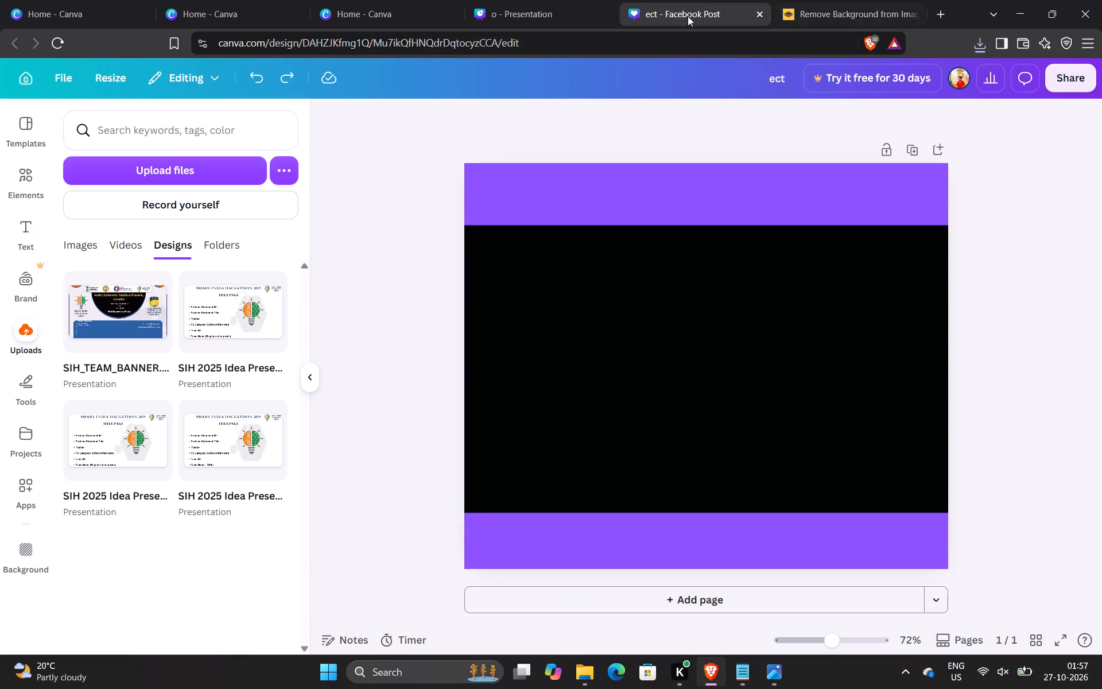
pyautogui.click(651, 344)
pyautogui.hotkey('ctrl', 'v')
# Shrink the pasted logo image and move it to the upper-left corner of the page's black area.
pyautogui.moveTo(687, 377); pyautogui.dragTo(659, 360)
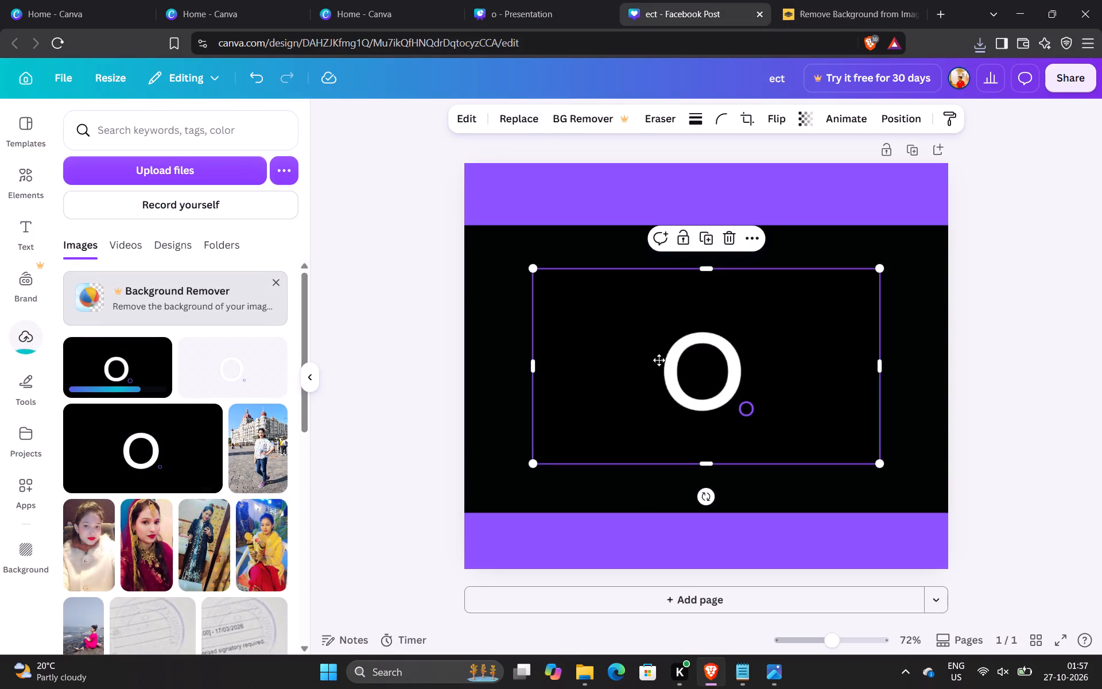
pyautogui.moveTo(659, 360); pyautogui.dragTo(529, 292)
pyautogui.moveTo(374, 183); pyautogui.dragTo(521, 264)
pyautogui.moveTo(622, 341); pyautogui.dragTo(507, 294)
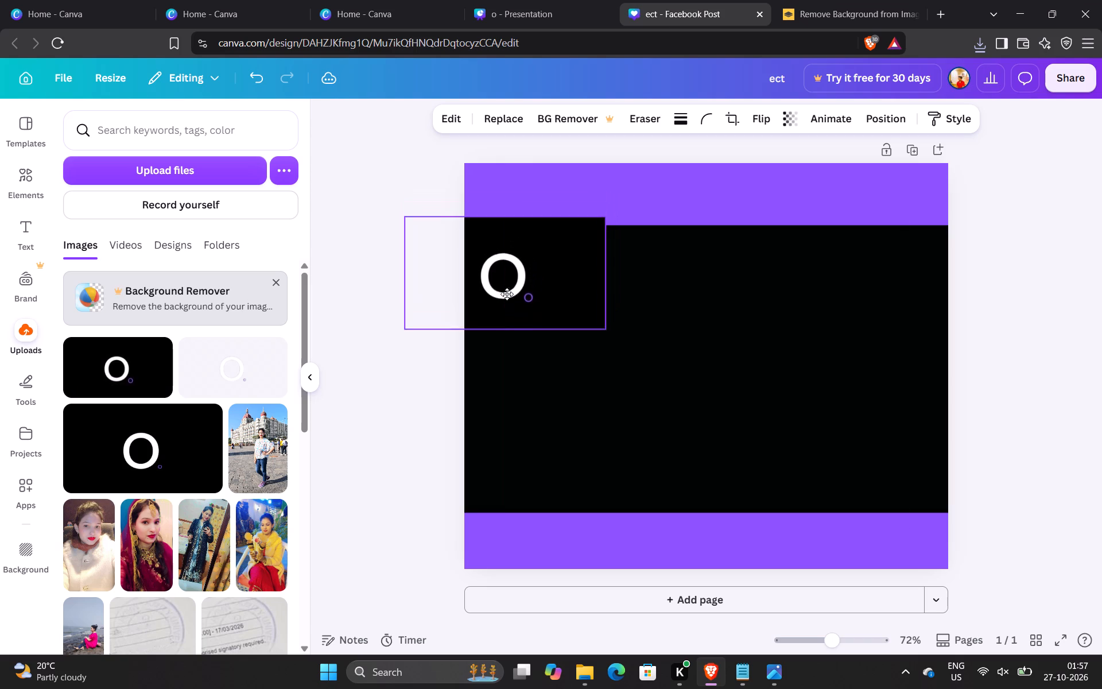
pyautogui.moveTo(507, 294); pyautogui.dragTo(507, 303)
# Crop the empty black margins above and below the logo, moving the image up against the top violet bar.
pyautogui.moveTo(507, 230); pyautogui.dragTo(503, 261)
pyautogui.moveTo(510, 302); pyautogui.dragTo(510, 301)
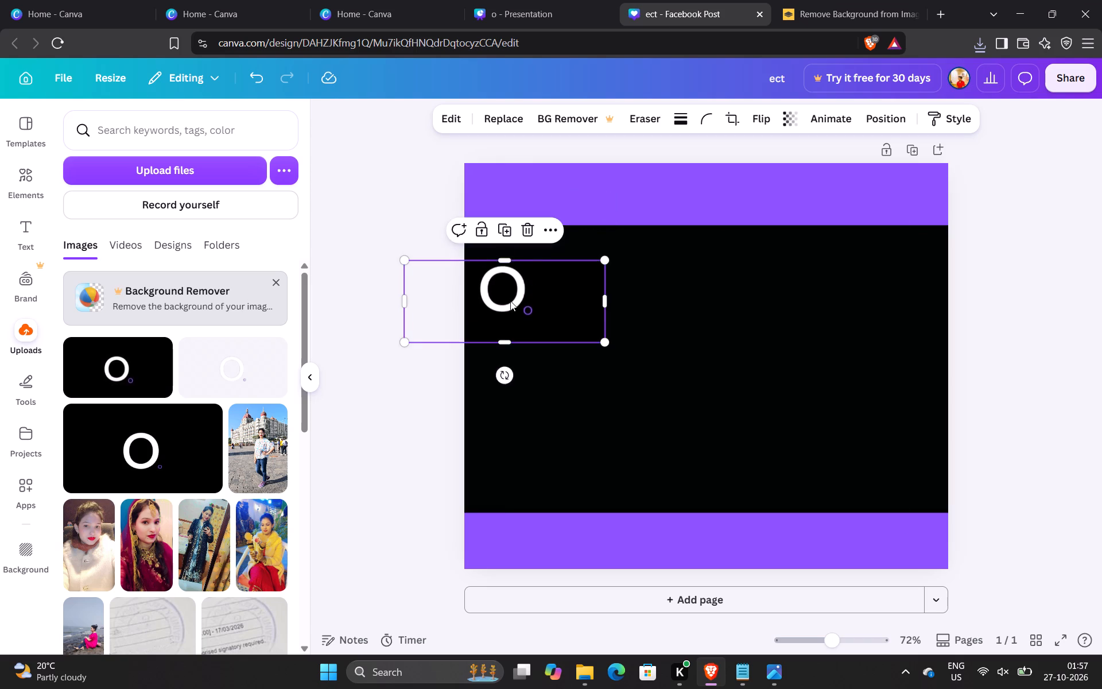
pyautogui.moveTo(510, 301); pyautogui.dragTo(511, 264)
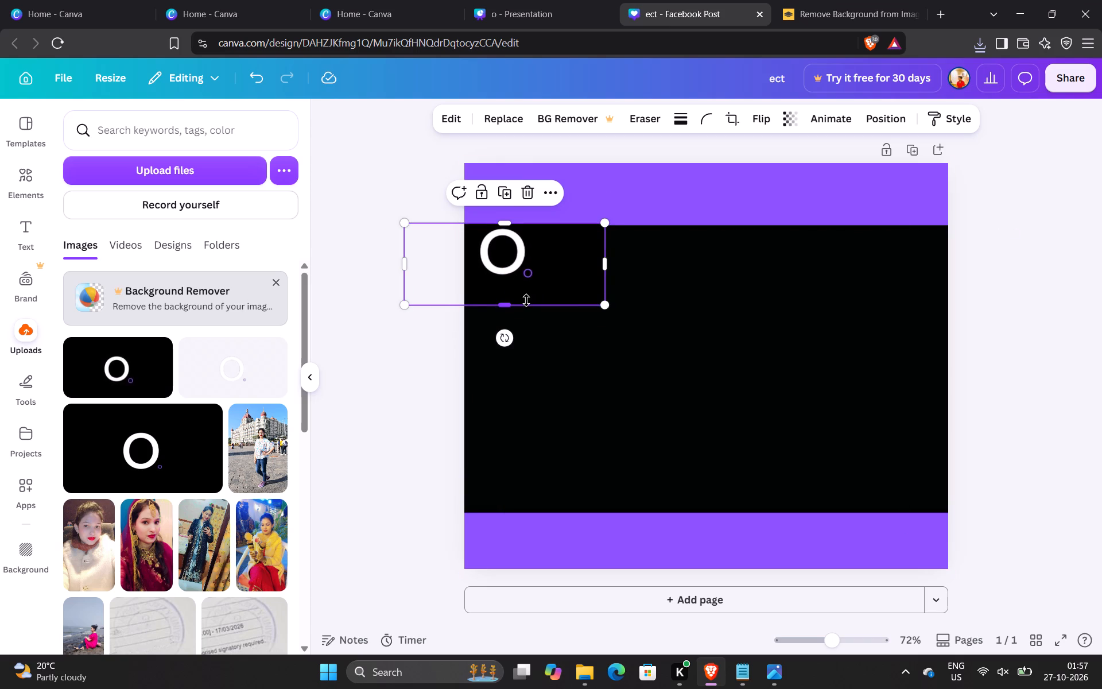
pyautogui.moveTo(526, 300); pyautogui.dragTo(531, 278)
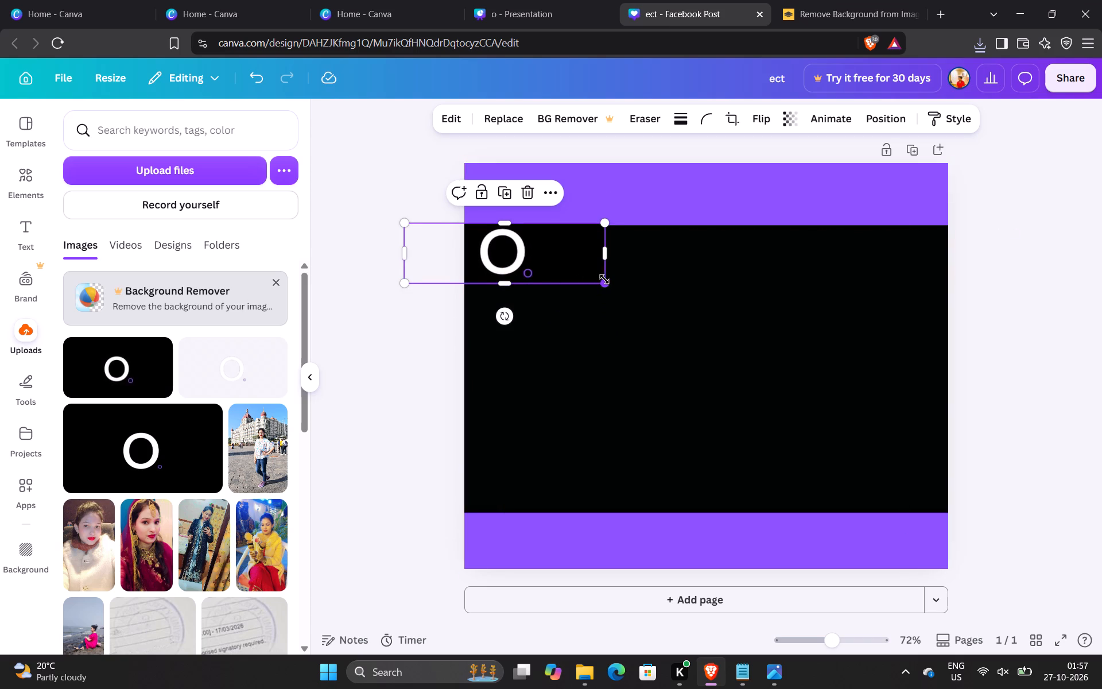
# Scale the logo down slightly and place it in the black area's upper-left corner, just below the top violet bar.
pyautogui.moveTo(606, 279); pyautogui.dragTo(569, 276)
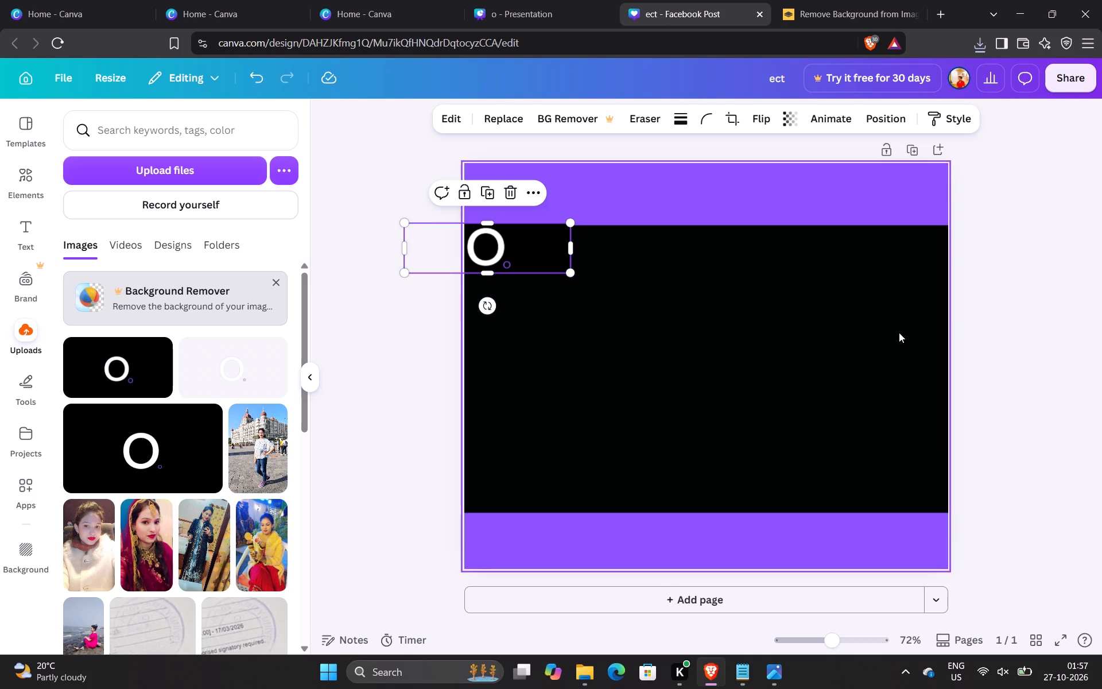
pyautogui.click(980, 336)
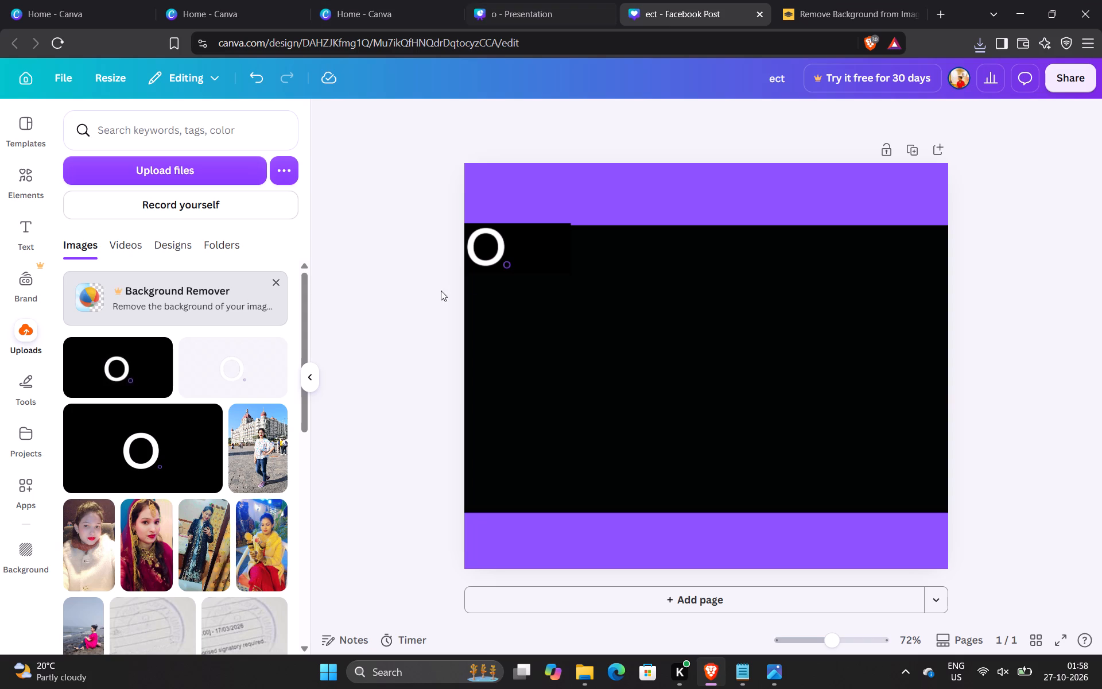
pyautogui.click(514, 249)
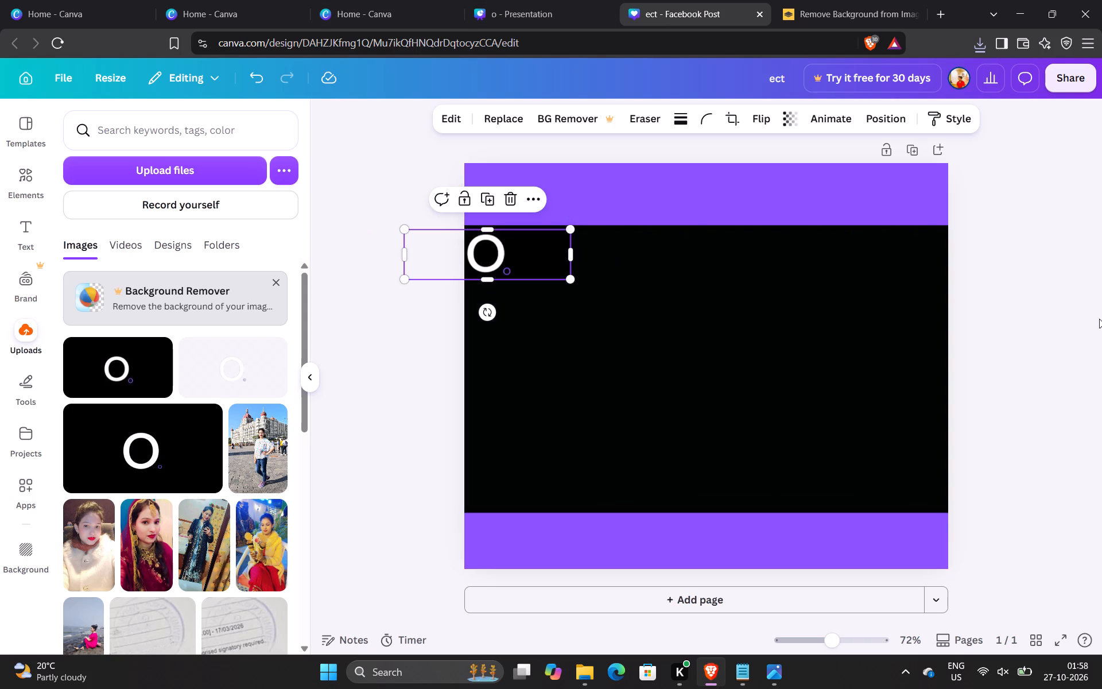
pyautogui.click(1056, 320)
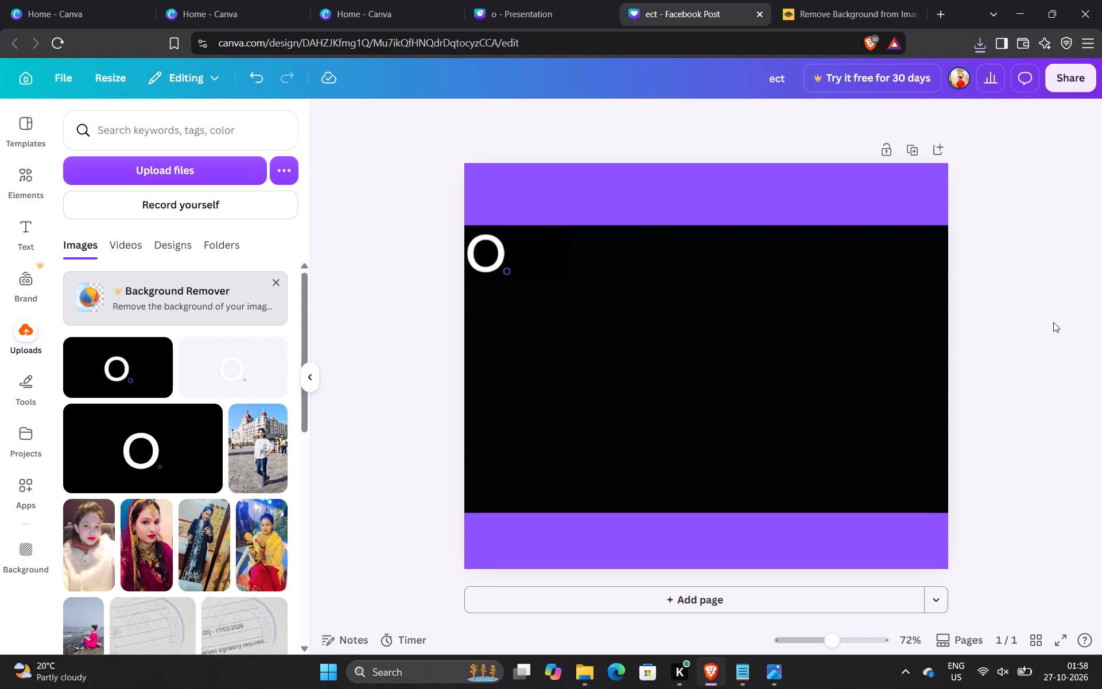
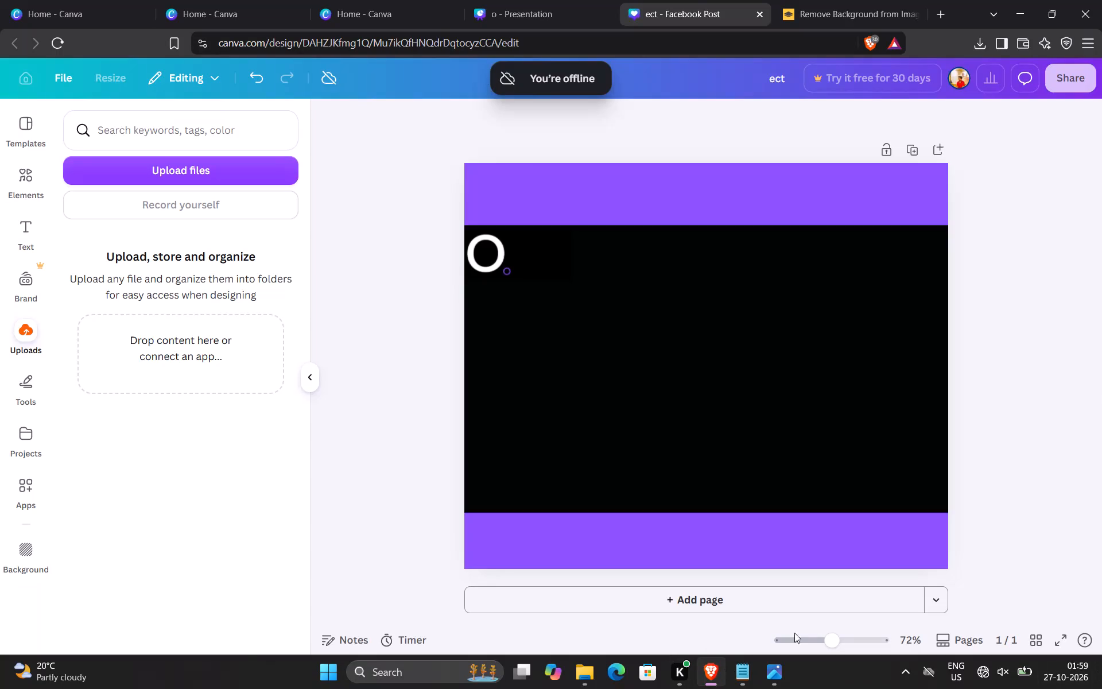
# Check the computer's Wi-Fi connection in the list of available networks, and return to the ect Facebook post.
pyautogui.click(982, 683)
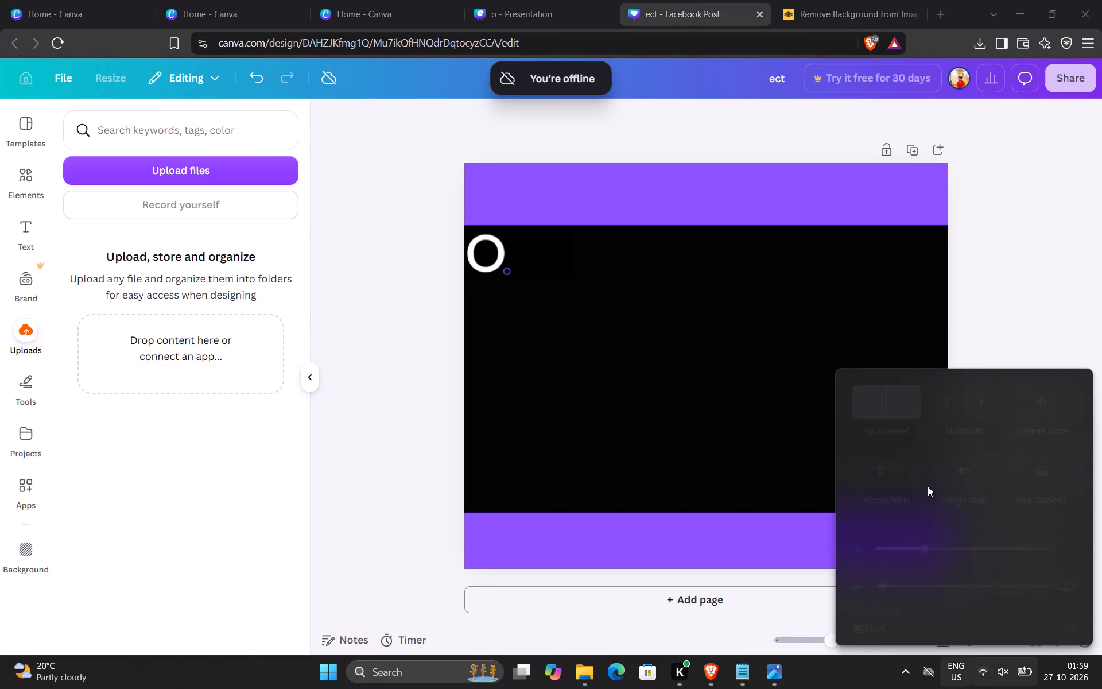
pyautogui.click(902, 409)
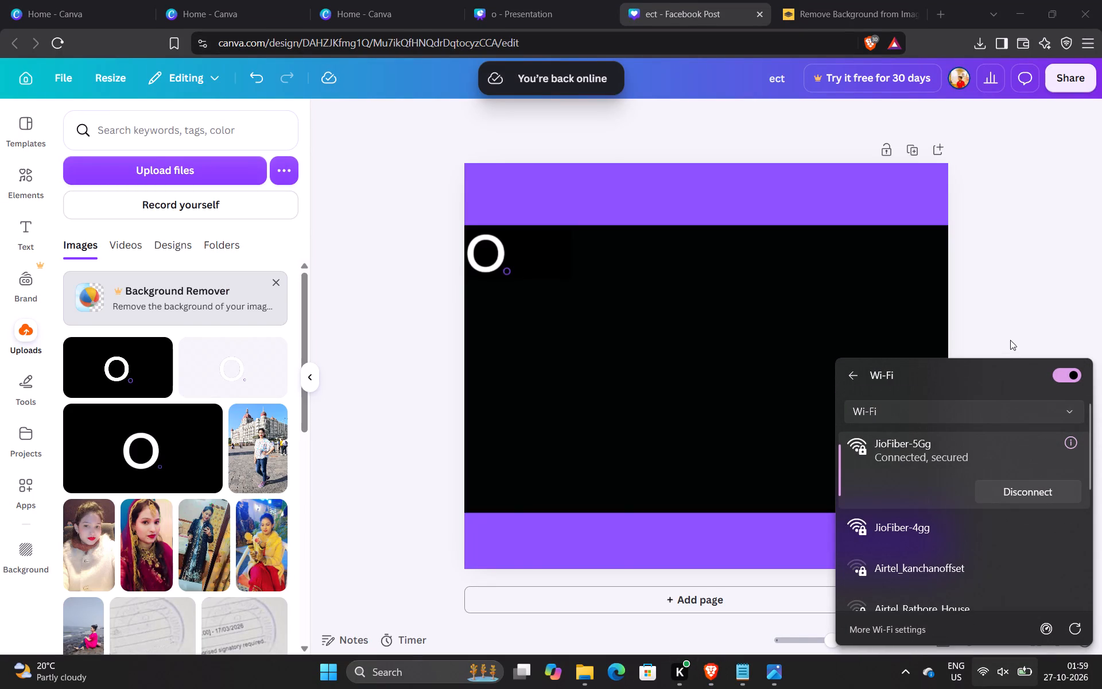
pyautogui.click(995, 283)
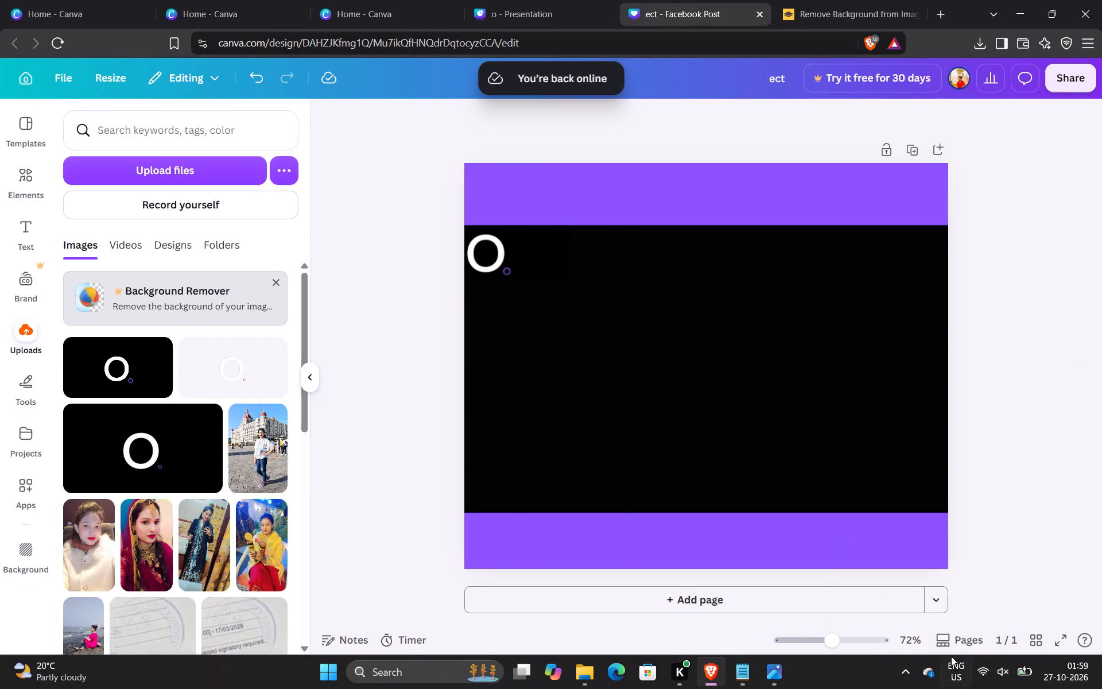
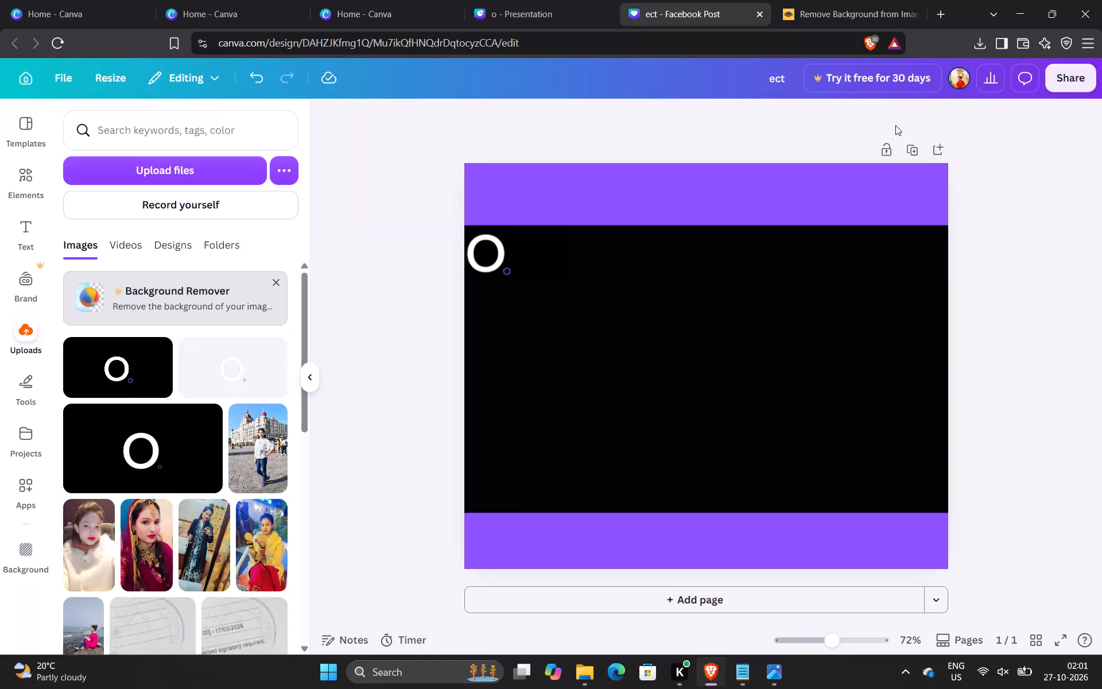
# Run an internet speed test on speedtest.net in a new browser tab, blocking its location request and dismissing the Windows app offer.
pyautogui.hotkey('ctrl', 't')
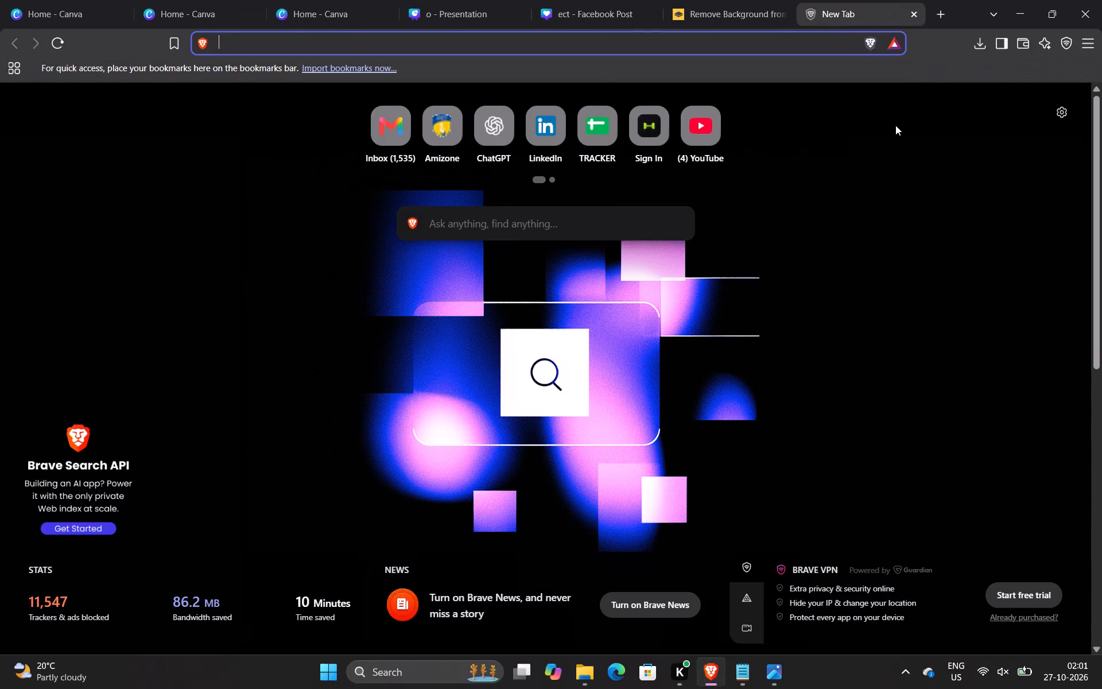
pyautogui.write('sp')
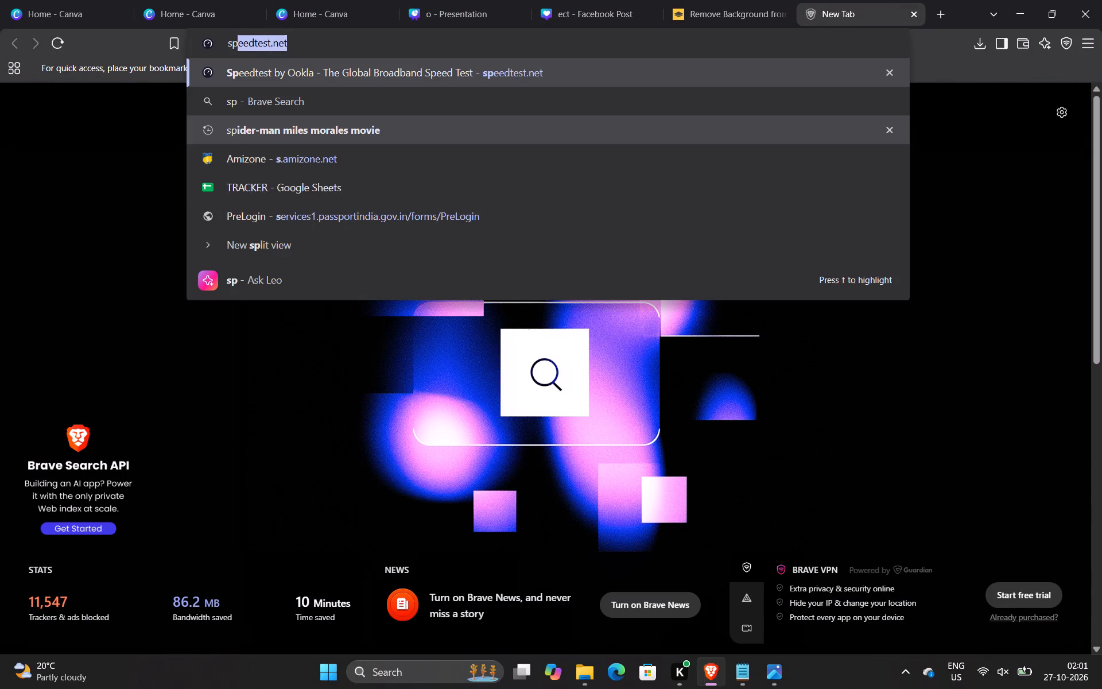
pyautogui.press('Return')
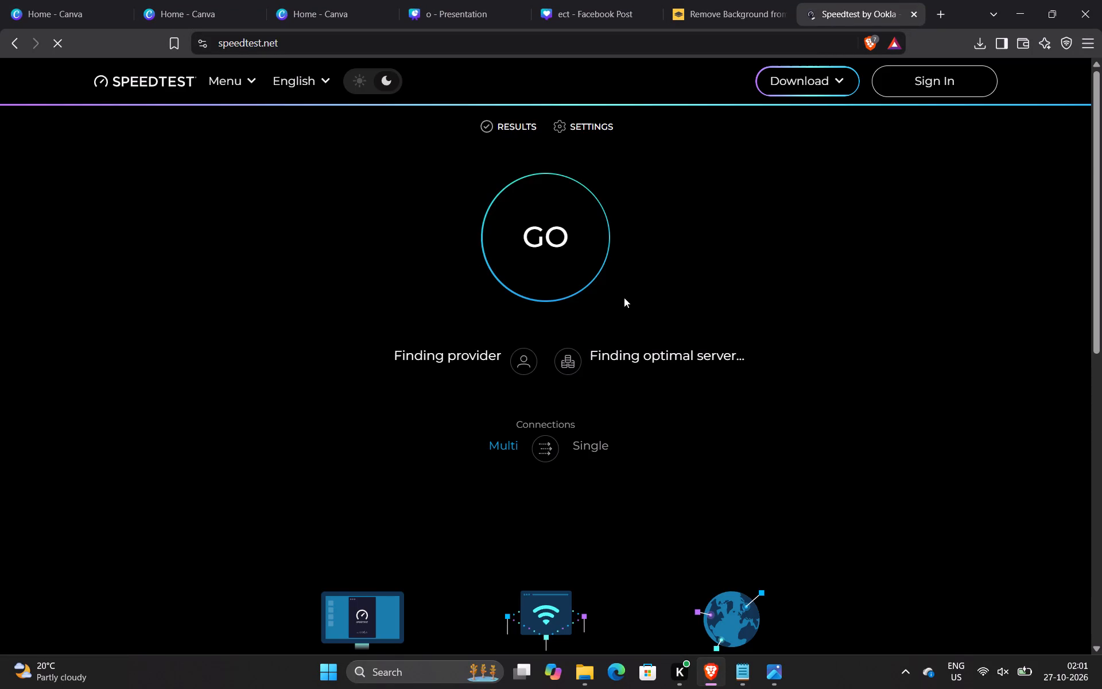
pyautogui.click(533, 238)
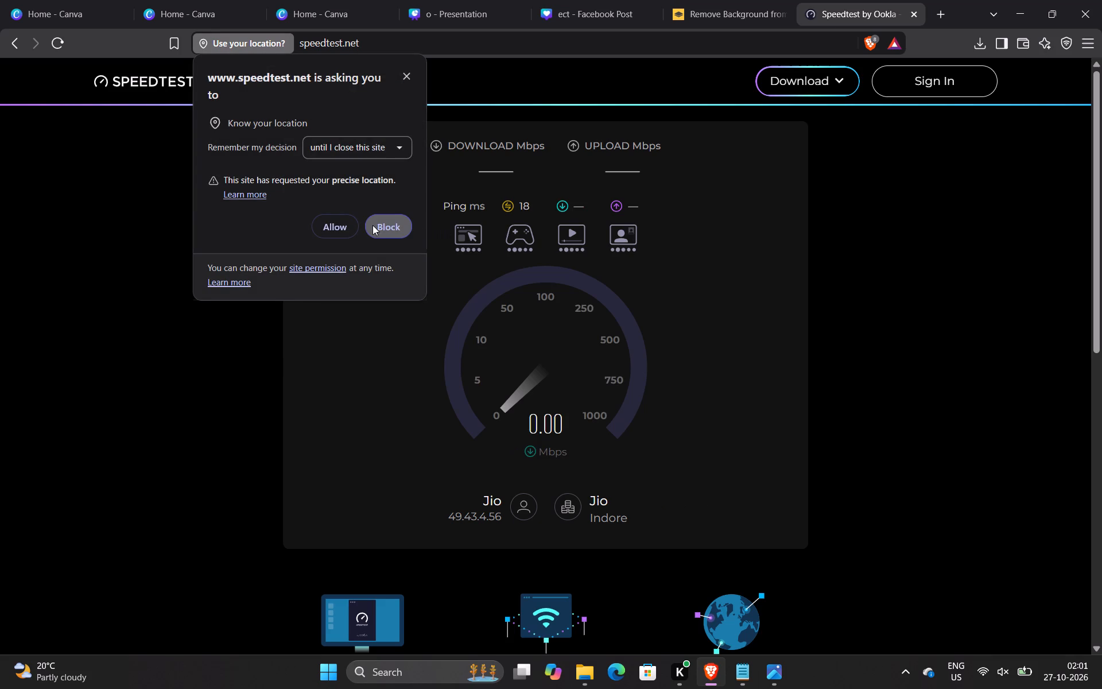
pyautogui.click(372, 225)
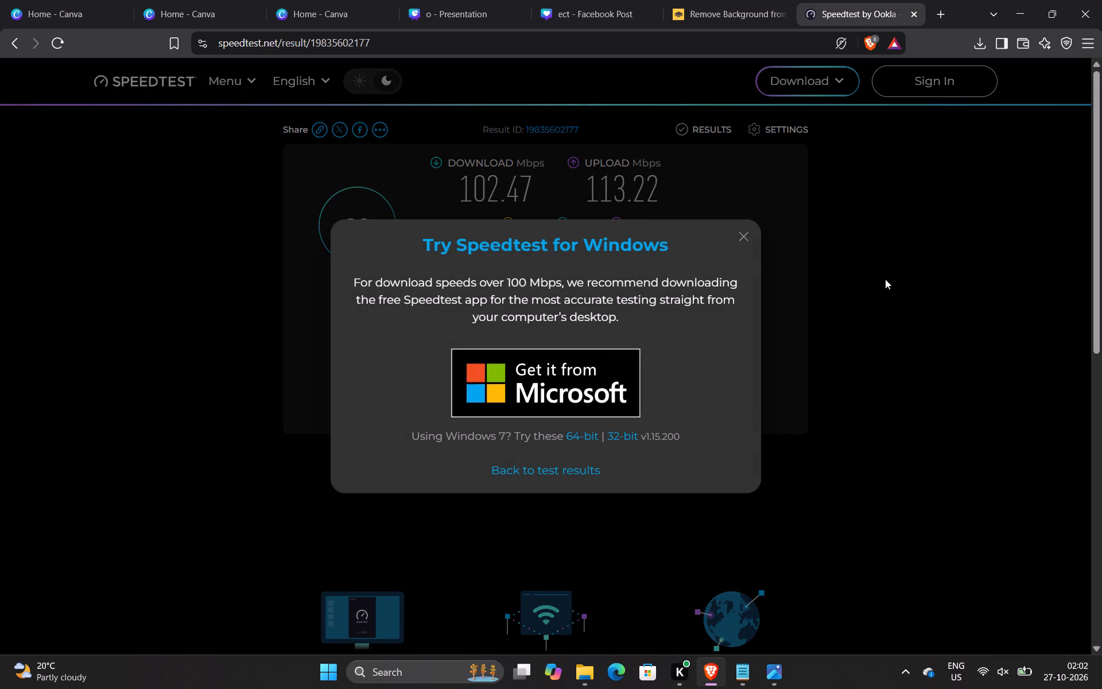
pyautogui.click(737, 240)
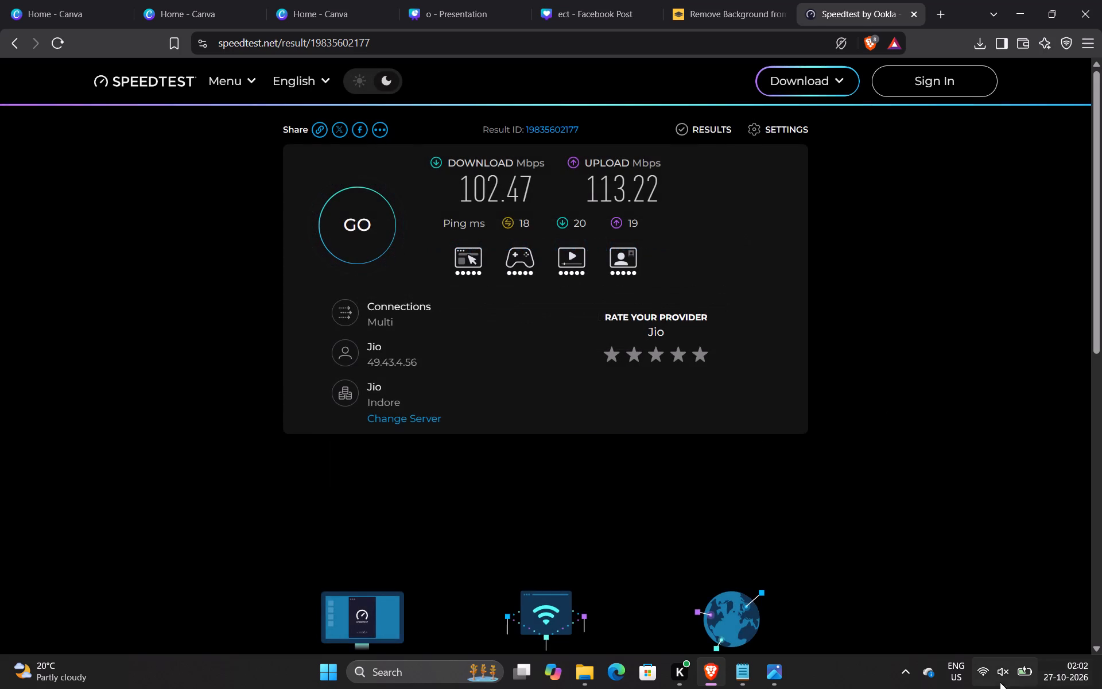
# Check which Wi-Fi network the computer is connected to in the list of available networks.
pyautogui.click(982, 671)
pyautogui.click(902, 400)
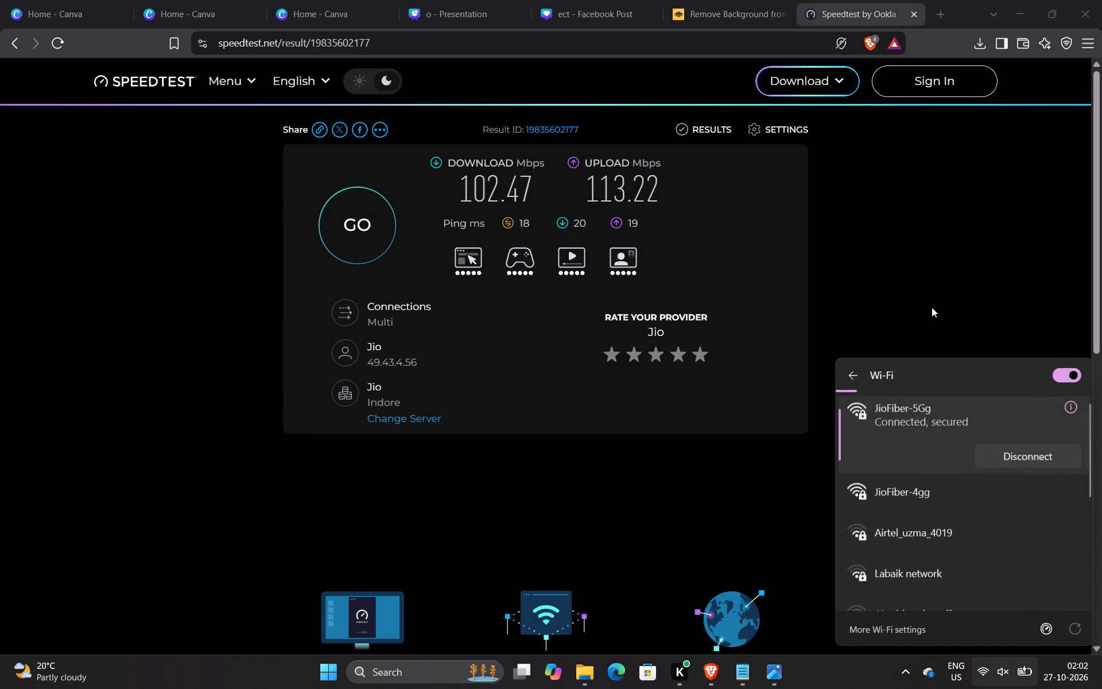
pyautogui.click(932, 307)
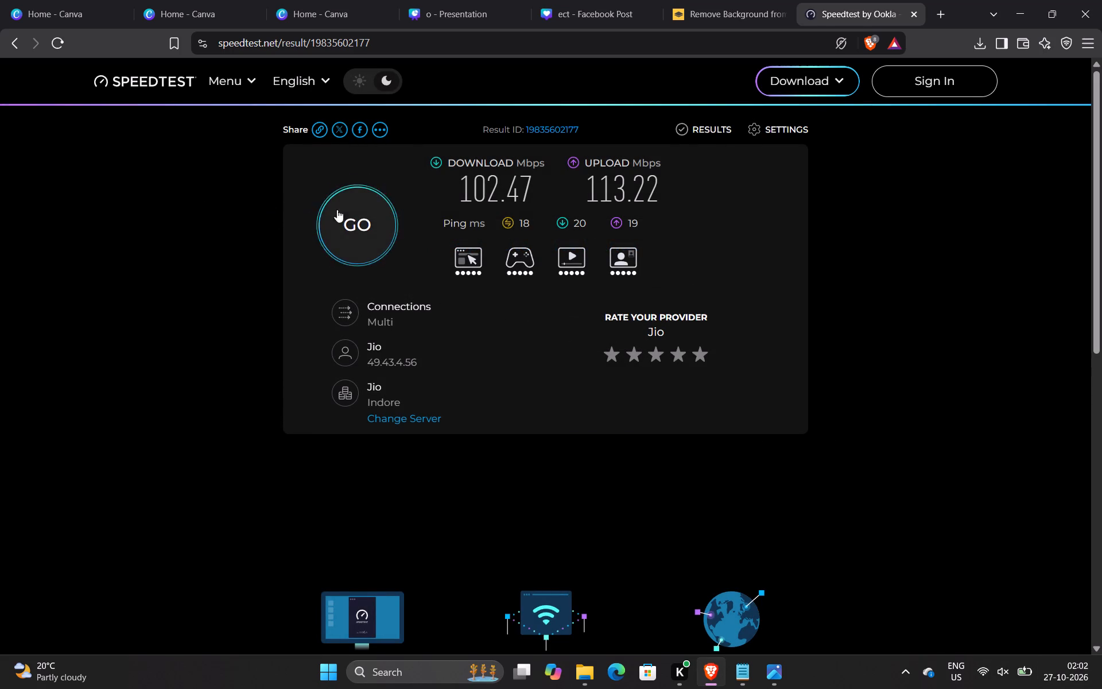
# Run the internet speed test again on speedtest.net.
pyautogui.click(369, 228)
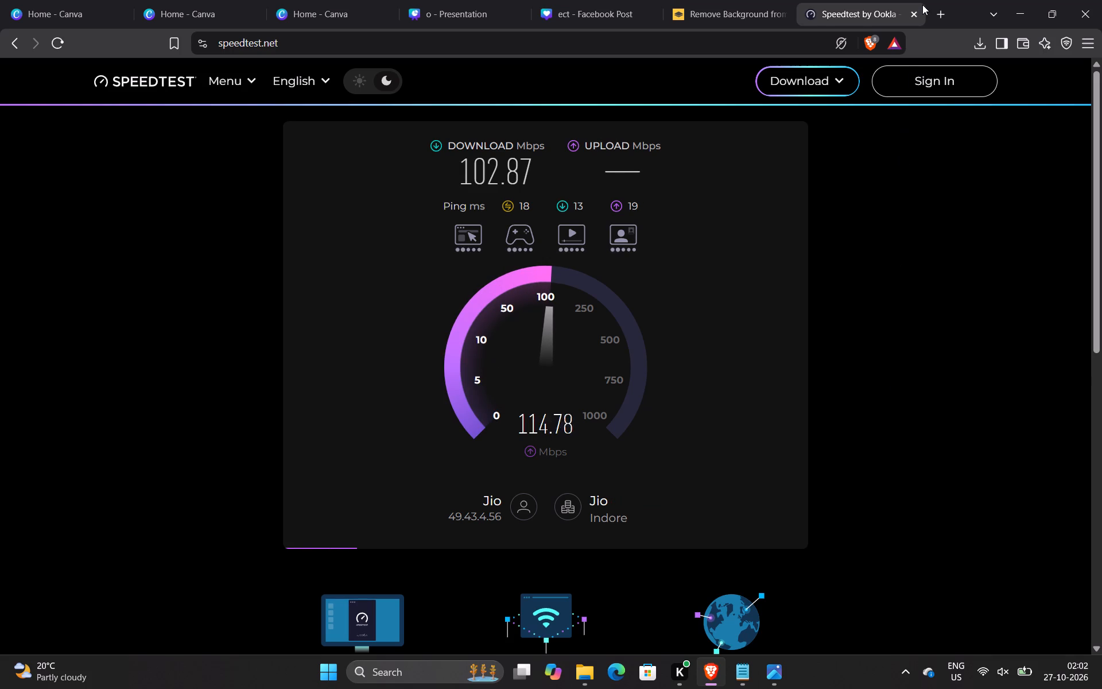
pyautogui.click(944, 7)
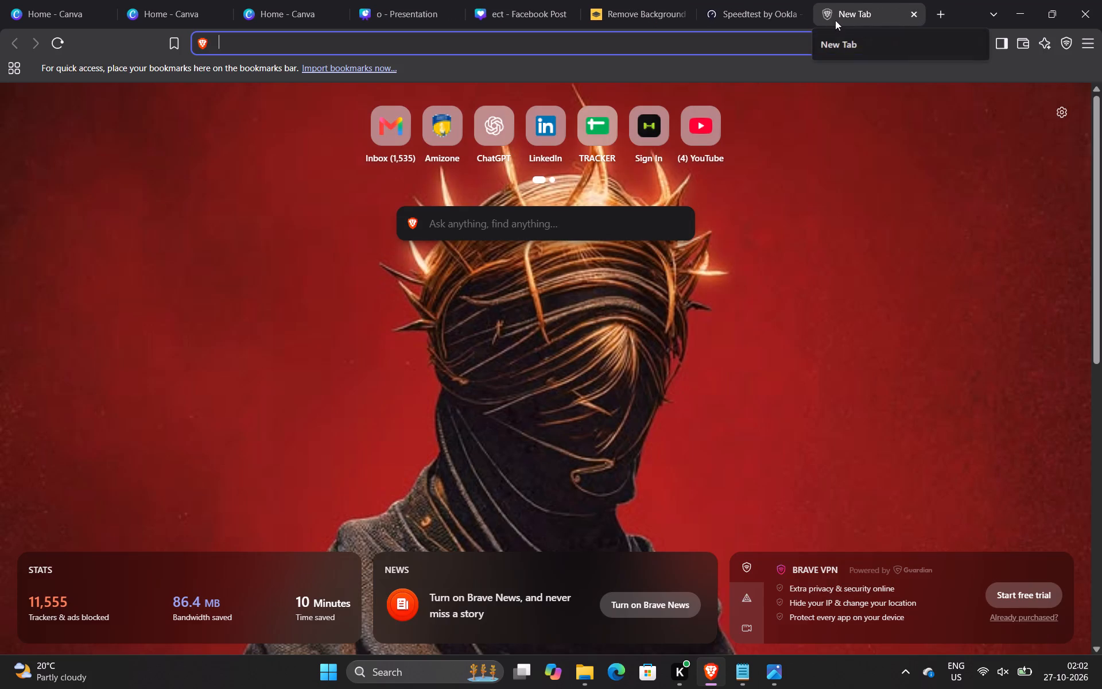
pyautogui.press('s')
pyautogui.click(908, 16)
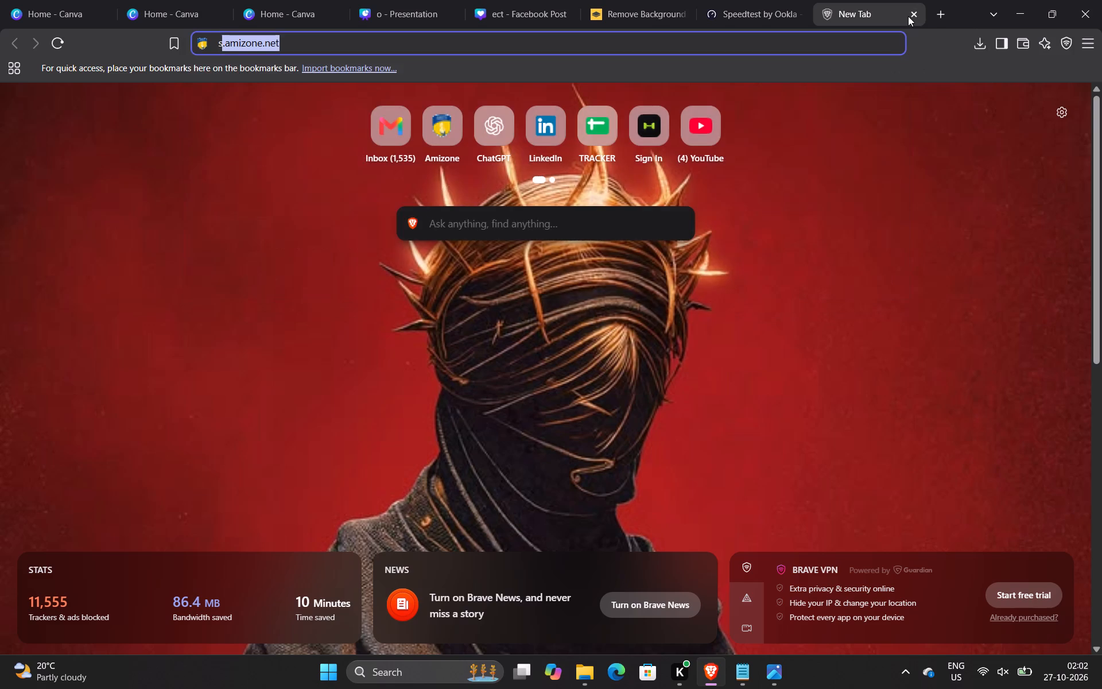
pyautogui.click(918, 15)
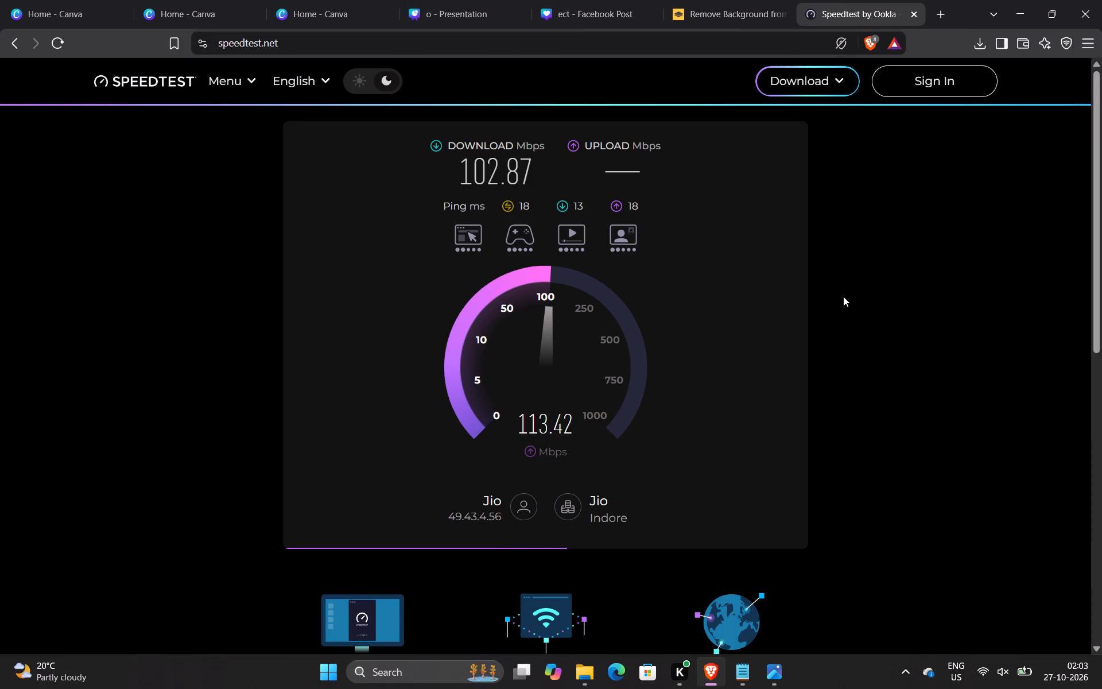
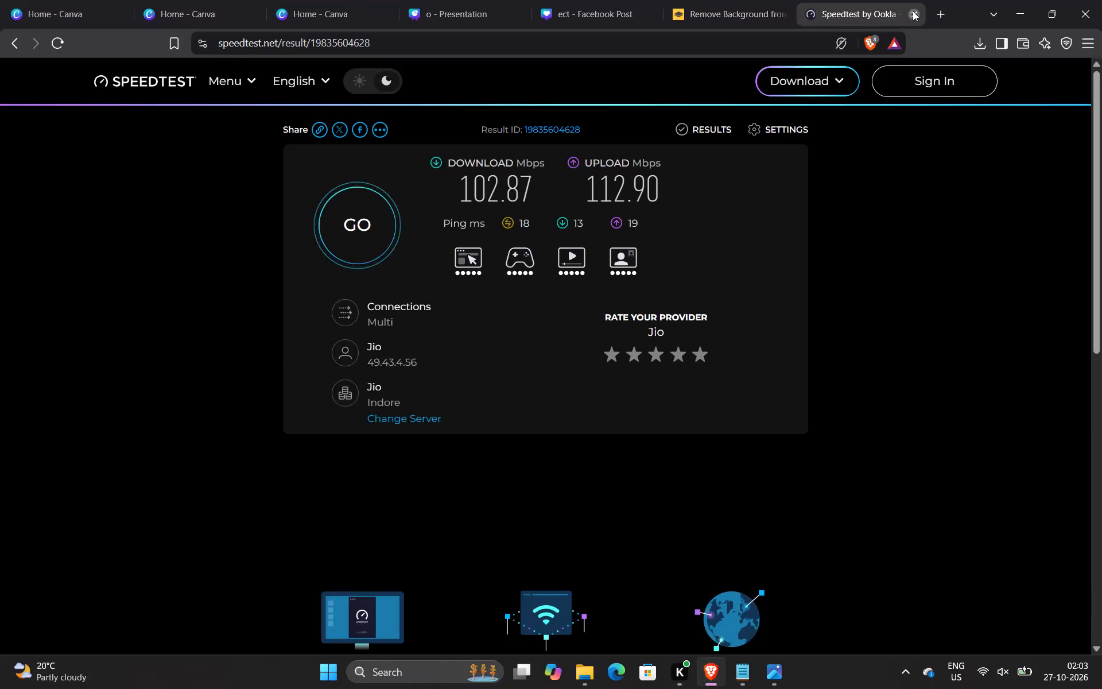
# Enlarge the "o" logo slightly in the upper-left corner of the black area on the ect Facebook post.
pyautogui.click(642, 0)
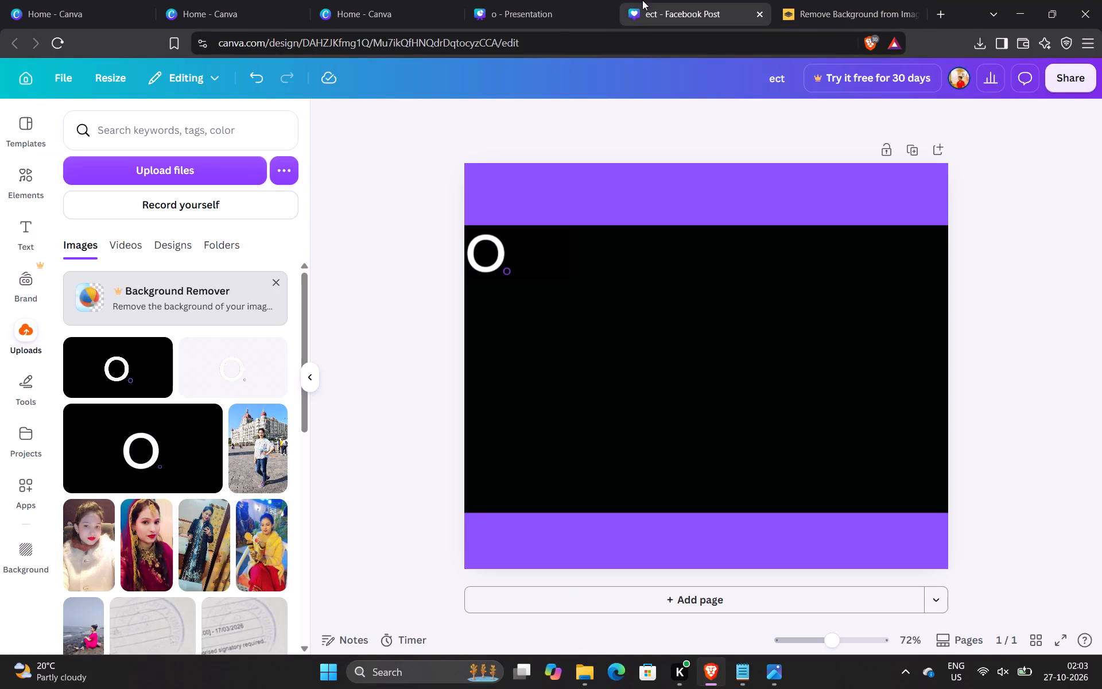
pyautogui.click(484, 246)
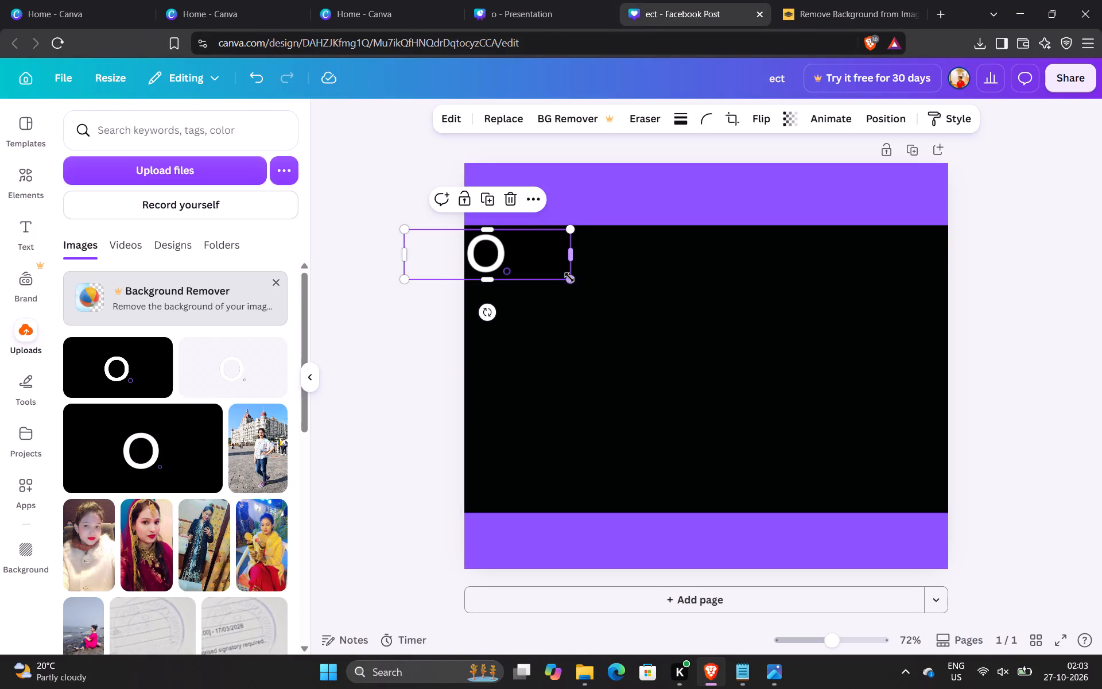
pyautogui.moveTo(569, 277); pyautogui.dragTo(595, 298)
pyautogui.click(329, 349)
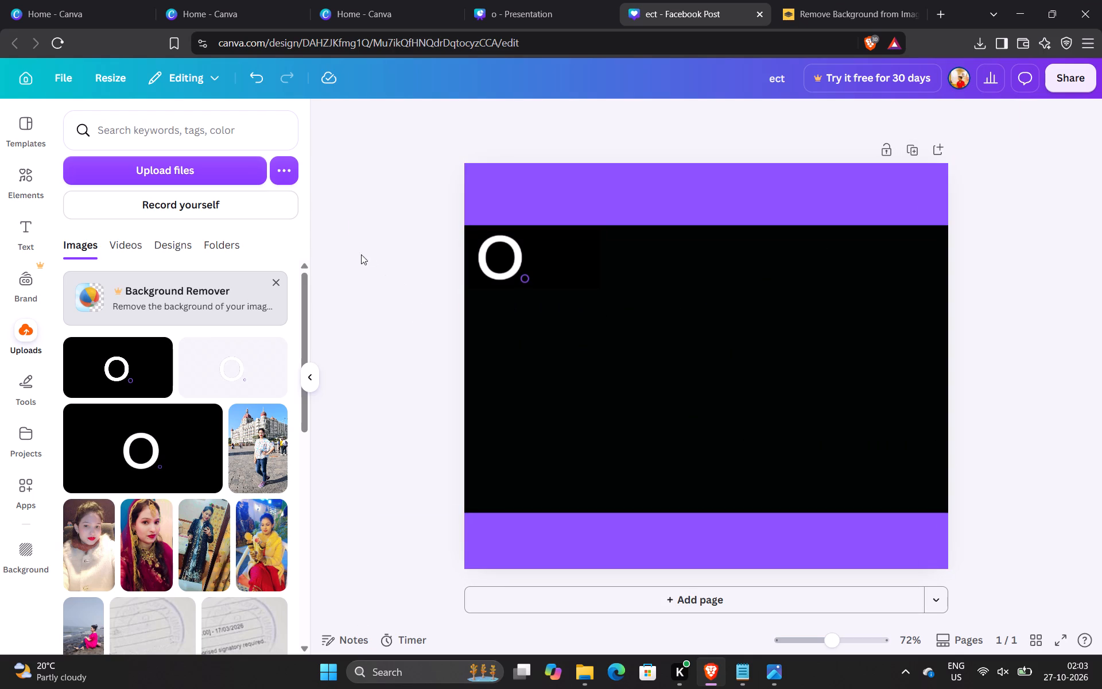
# Create a new blank Instagram Story design from Canva's social media formats in its own browser tab.
pyautogui.click(576, 0)
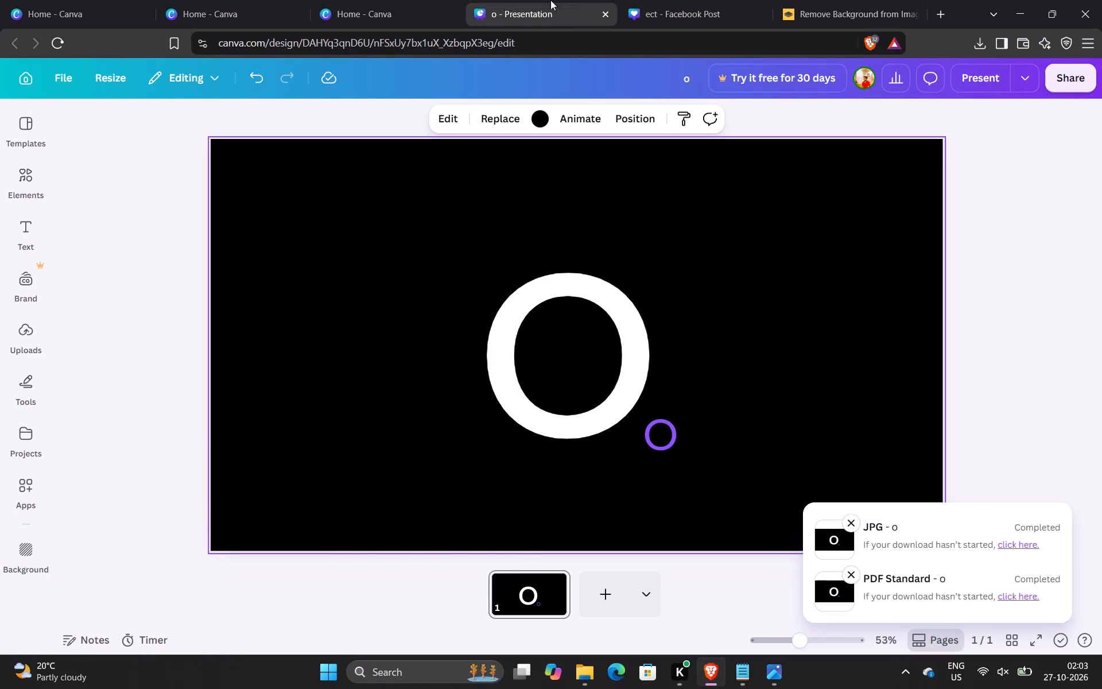
pyautogui.click(391, 0)
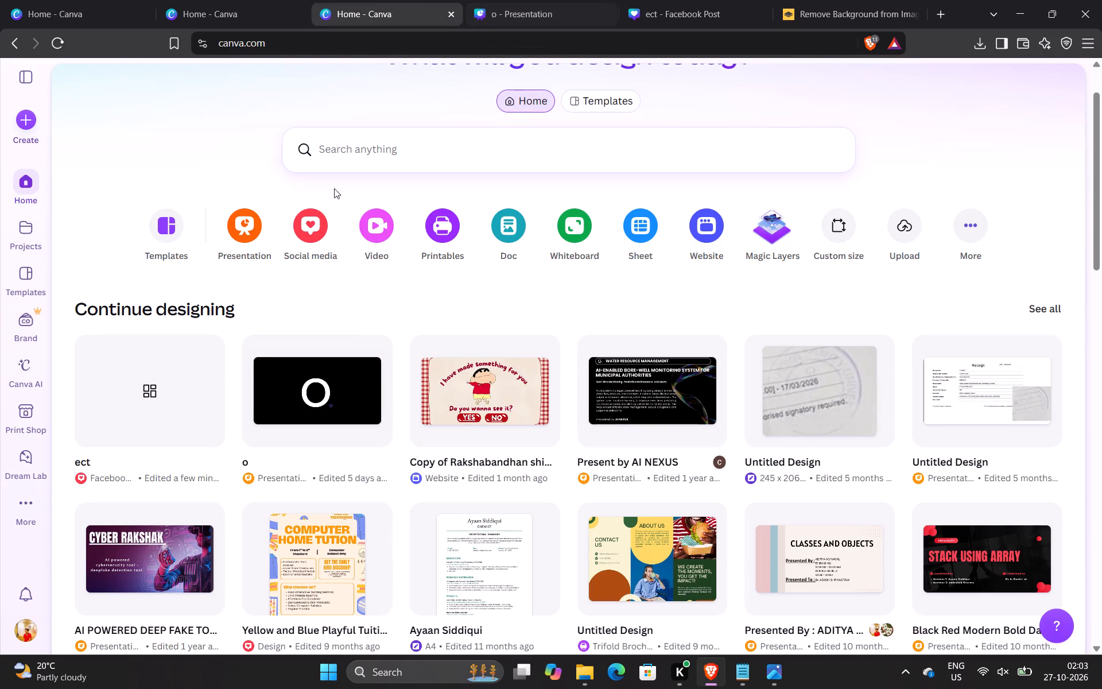
pyautogui.moveTo(257, 235); pyautogui.dragTo(309, 222)
pyautogui.click(314, 219)
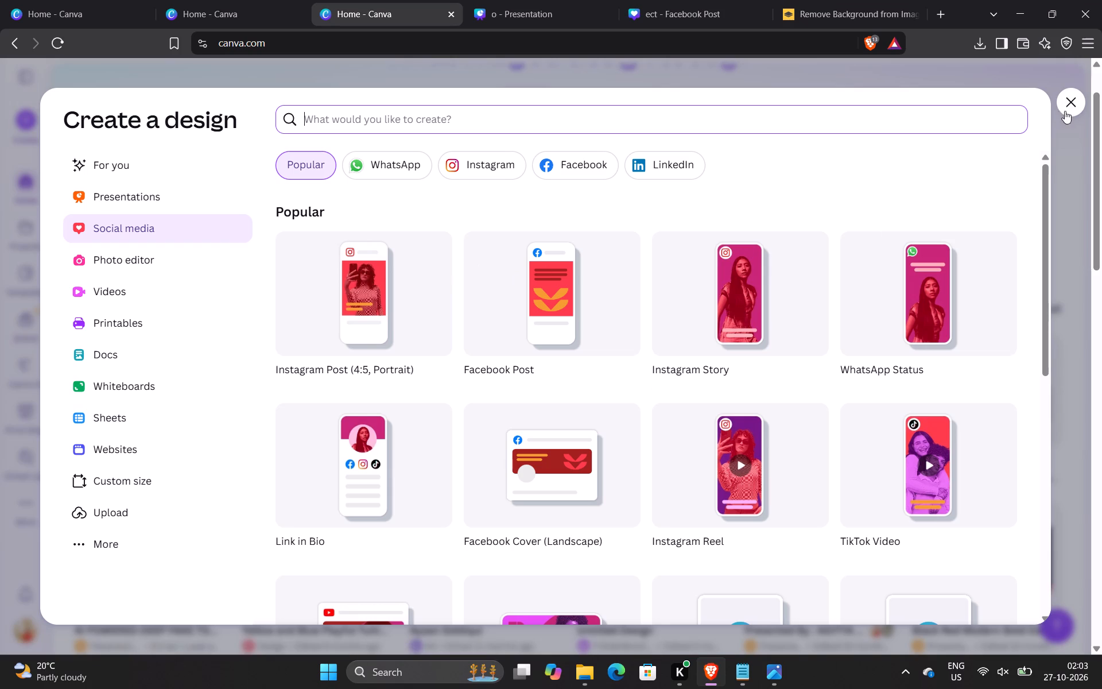
pyautogui.rightClick(803, 287)
pyautogui.click(832, 293)
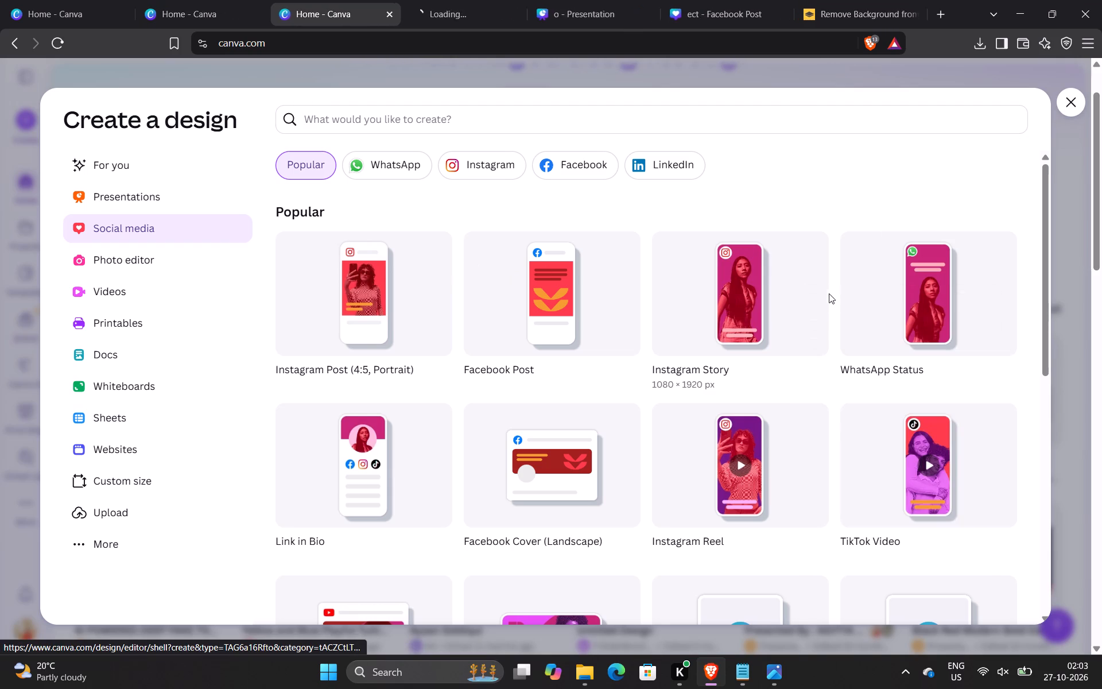
pyautogui.click(454, 0)
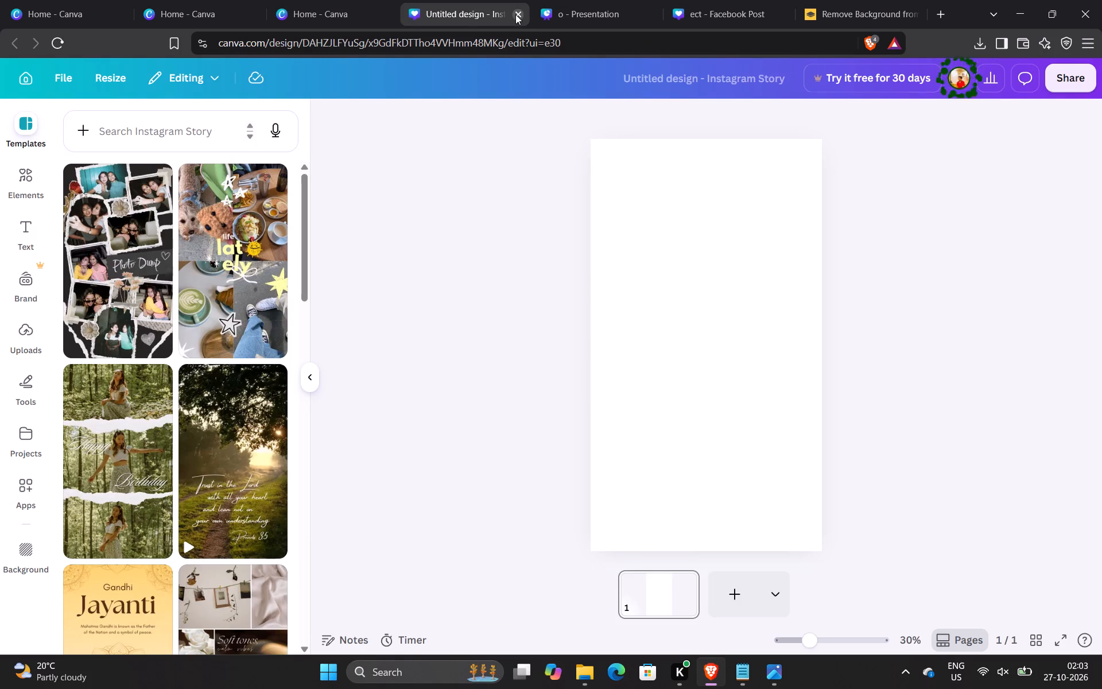
# Copy the bottom purple bar from the ect Facebook post into the Instagram Story and enlarge it across the page's top edge.
pyautogui.click(742, 0)
pyautogui.click(692, 547)
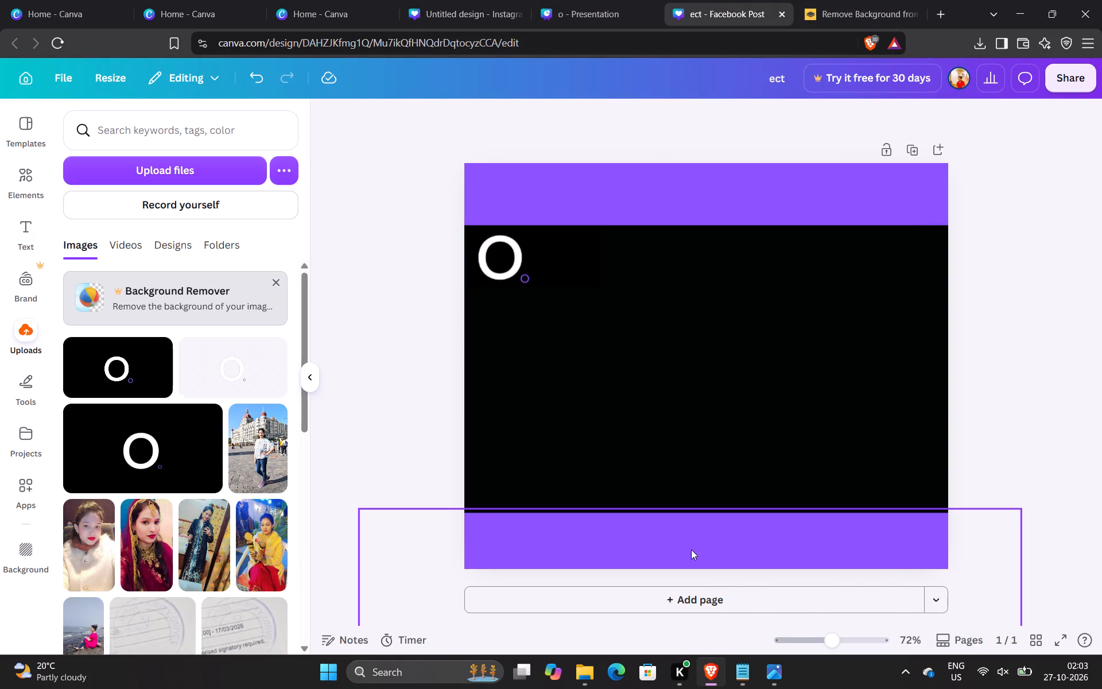
pyautogui.rightClick(690, 549)
pyautogui.click(786, 258)
pyautogui.click(361, 0)
pyautogui.click(420, 0)
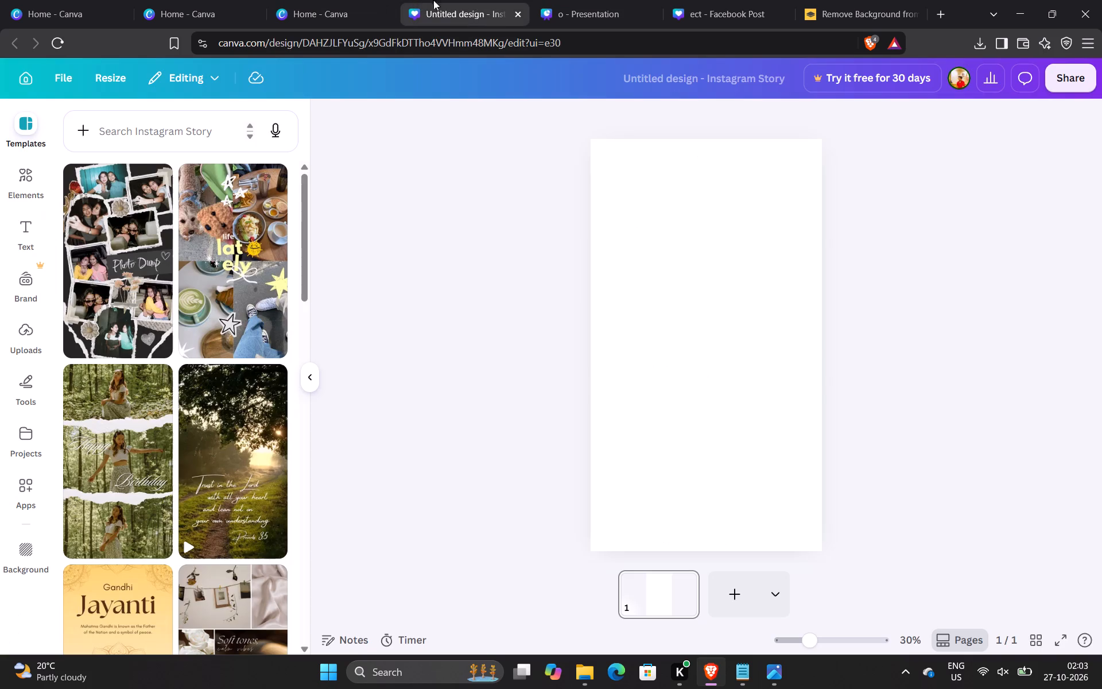
pyautogui.click(777, 466)
pyautogui.hotkey('ctrl', 'v')
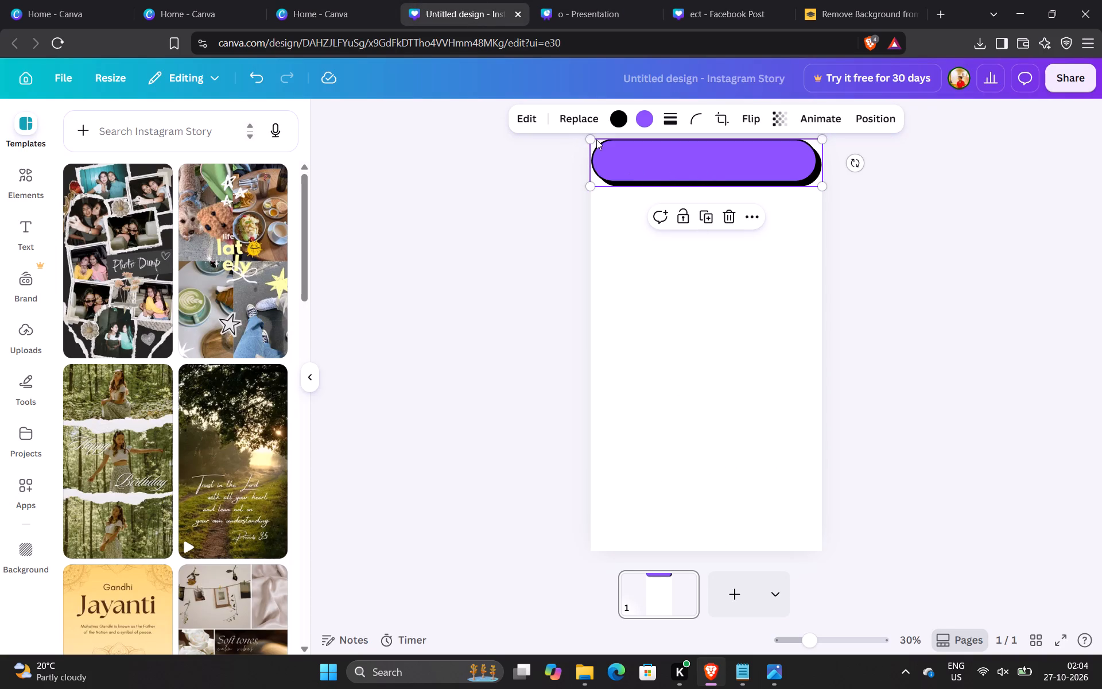
pyautogui.moveTo(591, 138); pyautogui.dragTo(537, 134)
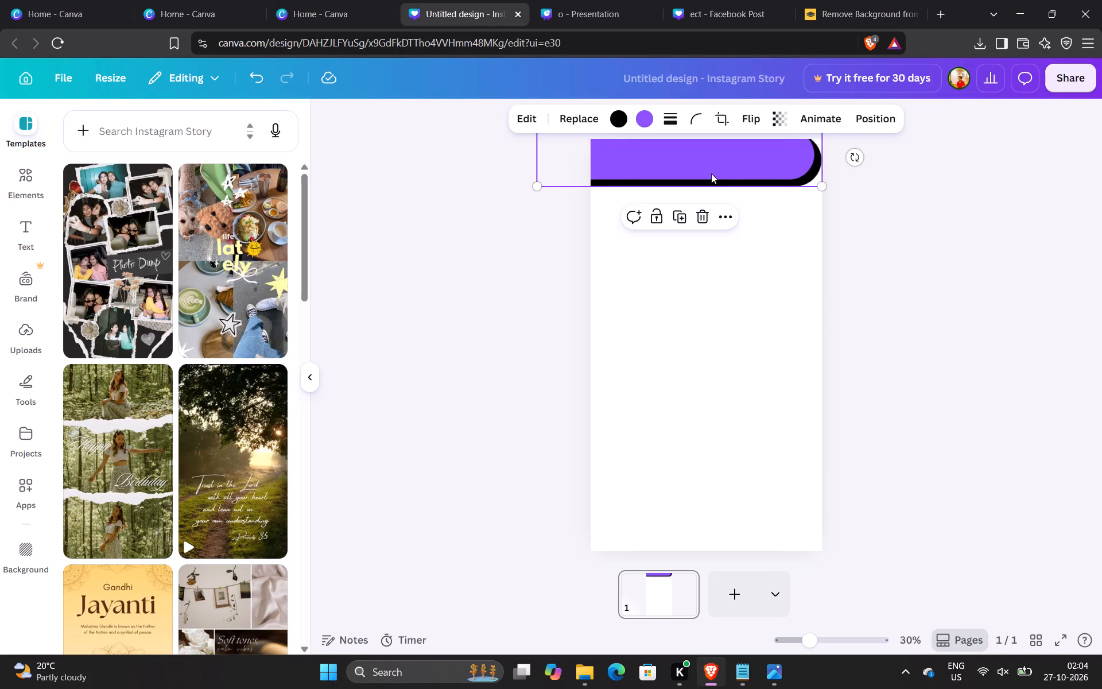
pyautogui.moveTo(713, 173); pyautogui.dragTo(732, 176)
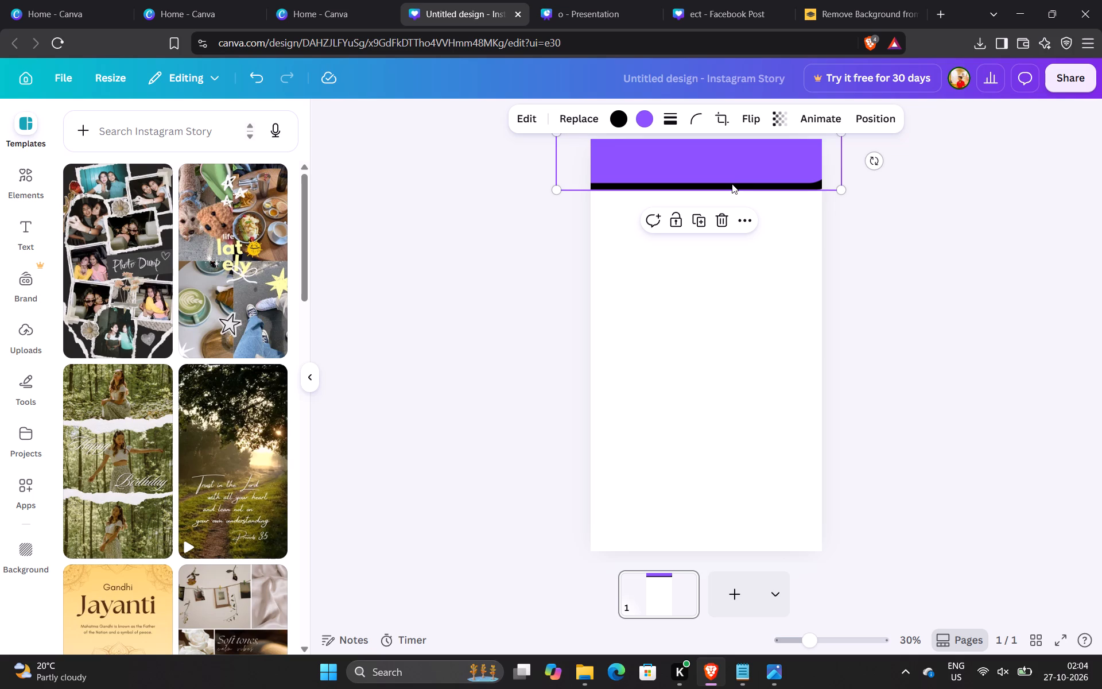
# Paste a second purple bar into the Instagram Story, rotate it upside down and enlarge it across the page's bottom edge.
pyautogui.click(681, 544)
pyautogui.hotkey('ctrl', 'v')
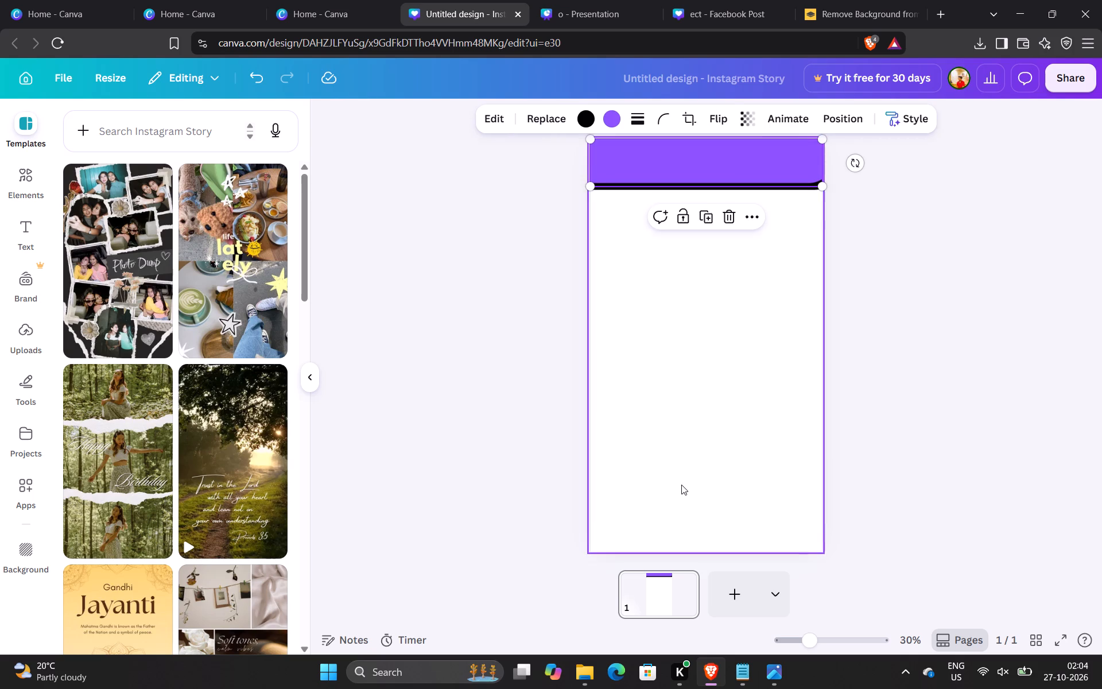
pyautogui.moveTo(712, 158); pyautogui.dragTo(704, 525)
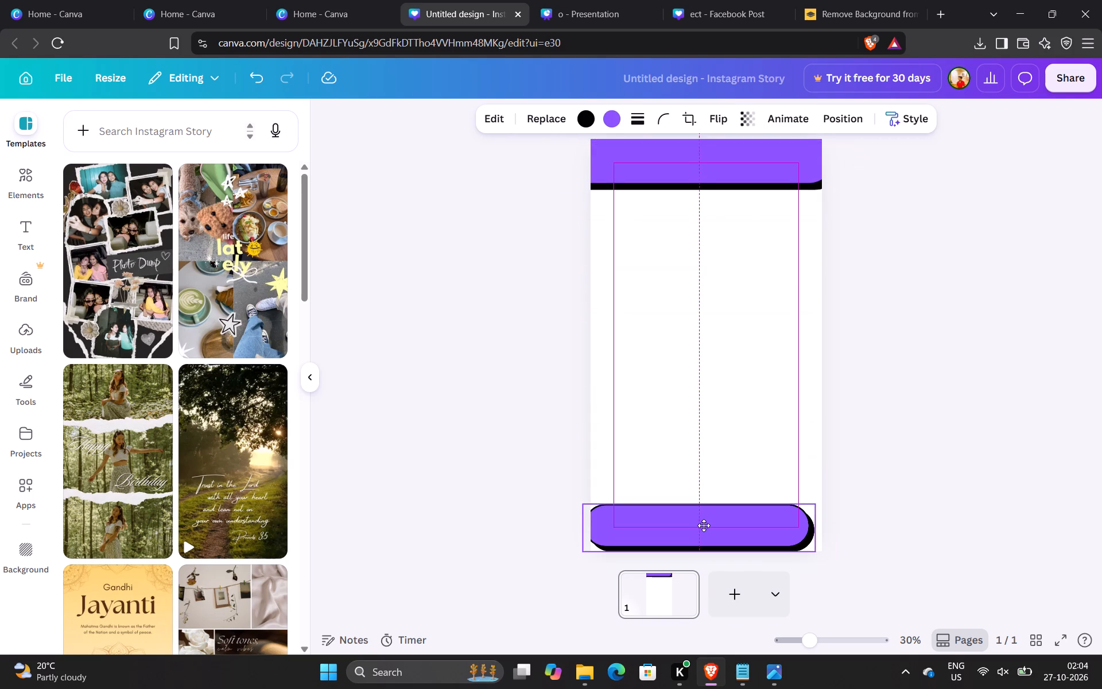
pyautogui.moveTo(704, 525); pyautogui.dragTo(711, 519)
pyautogui.moveTo(710, 516); pyautogui.dragTo(713, 479)
pyautogui.moveTo(860, 490); pyautogui.dragTo(569, 469)
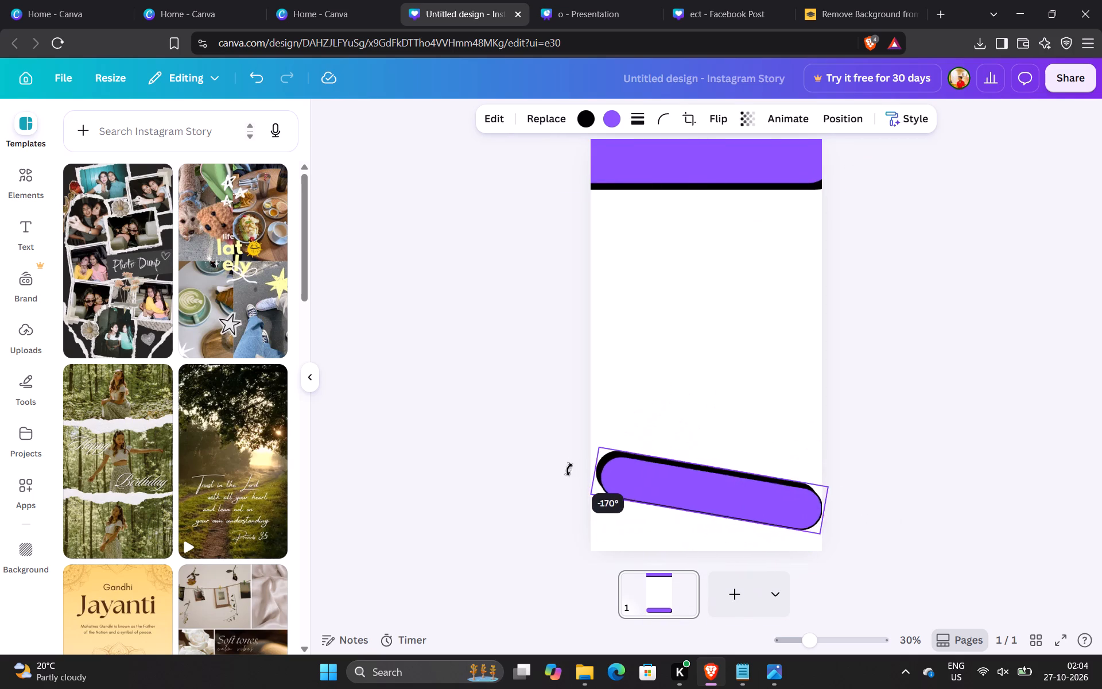
pyautogui.moveTo(569, 469); pyautogui.dragTo(564, 491)
pyautogui.moveTo(671, 486); pyautogui.dragTo(673, 525)
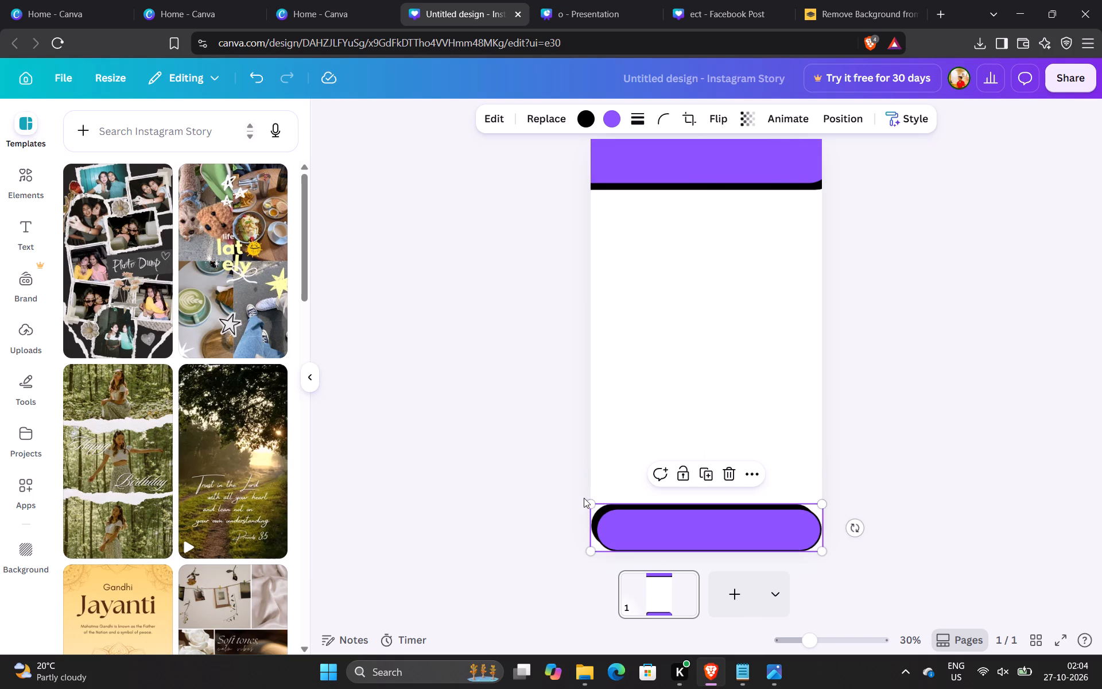
pyautogui.moveTo(588, 505); pyautogui.dragTo(512, 488)
pyautogui.moveTo(680, 533); pyautogui.dragTo(705, 553)
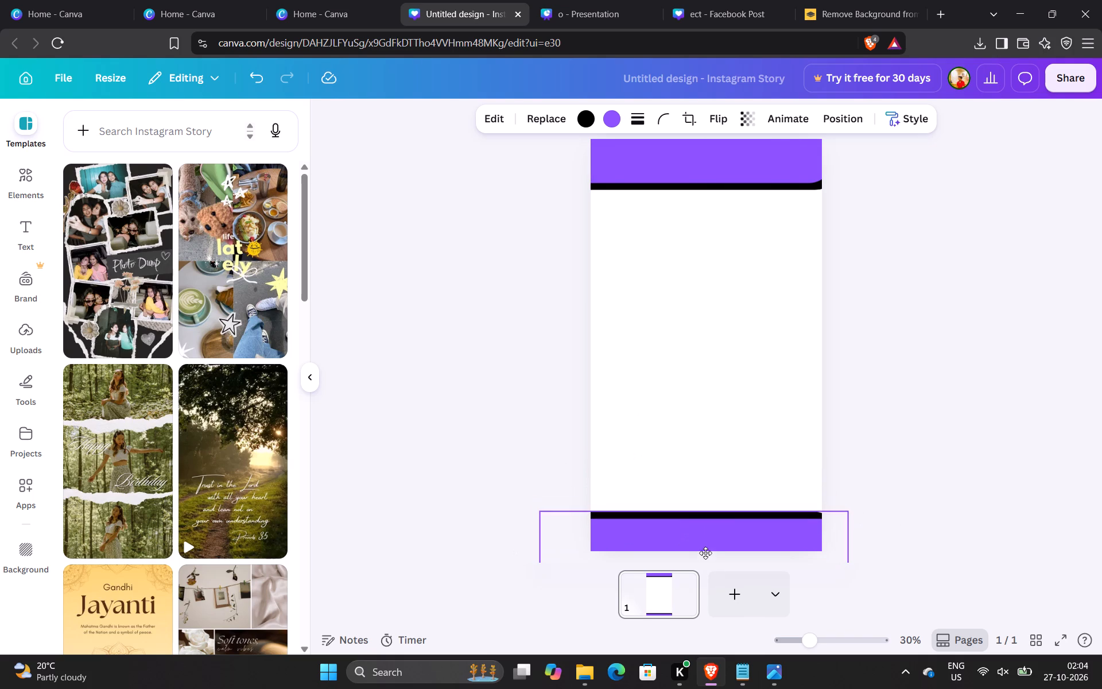
pyautogui.moveTo(705, 553); pyautogui.dragTo(711, 541)
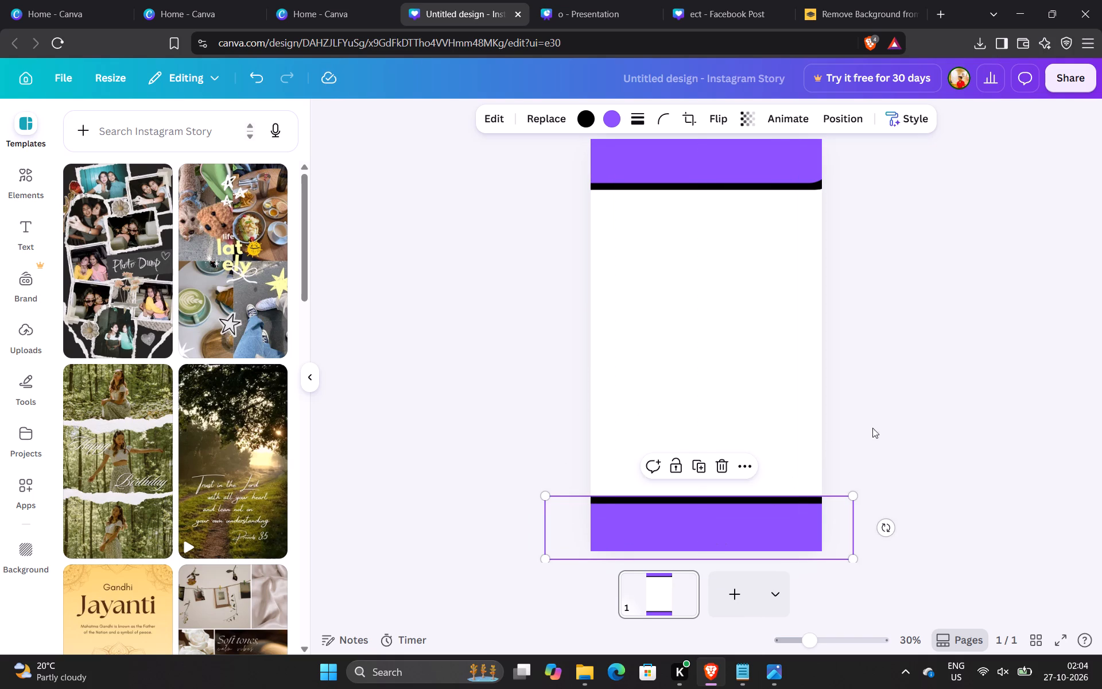
pyautogui.click(897, 418)
# Copy the "o" logo image from the ect Facebook post.
pyautogui.click(685, 0)
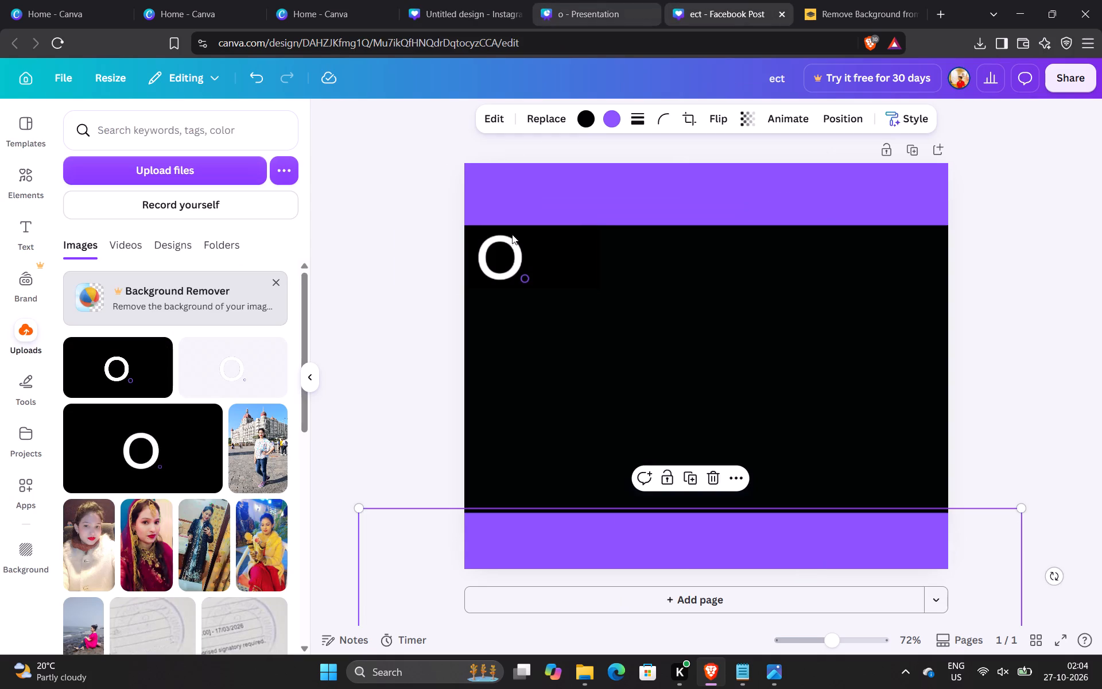
pyautogui.click(512, 279)
pyautogui.hotkey('ctrl', 'c')
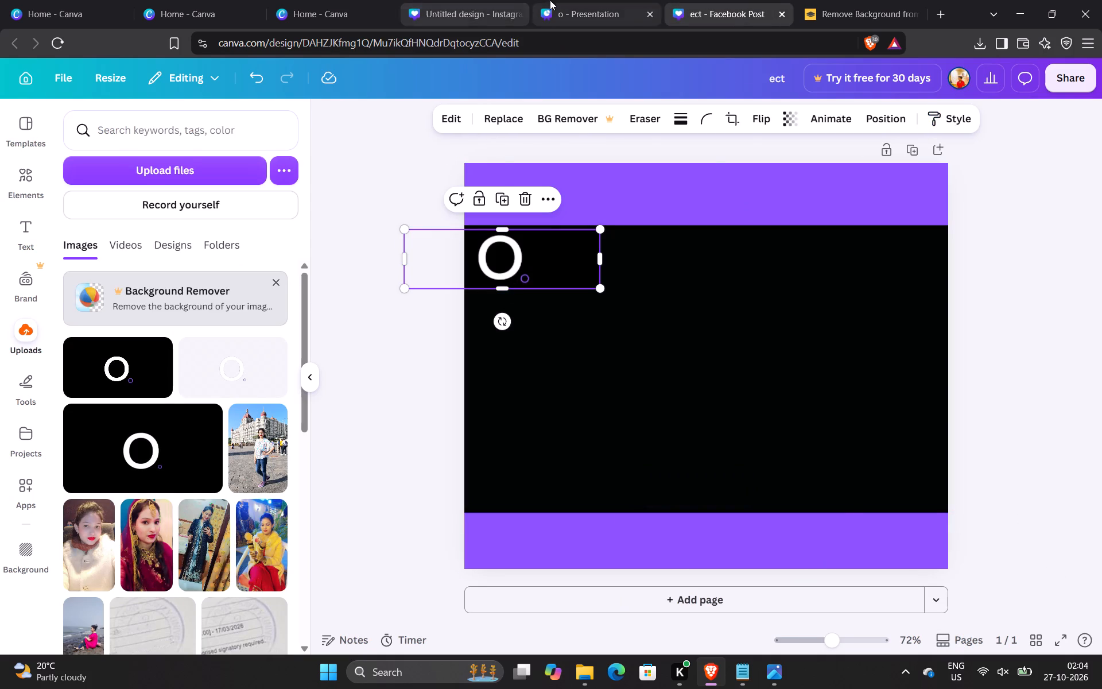
# Close the "o" presentation tab and one of the spare Canva home tabs.
pyautogui.click(507, 0)
pyautogui.click(618, 0)
pyautogui.click(650, 14)
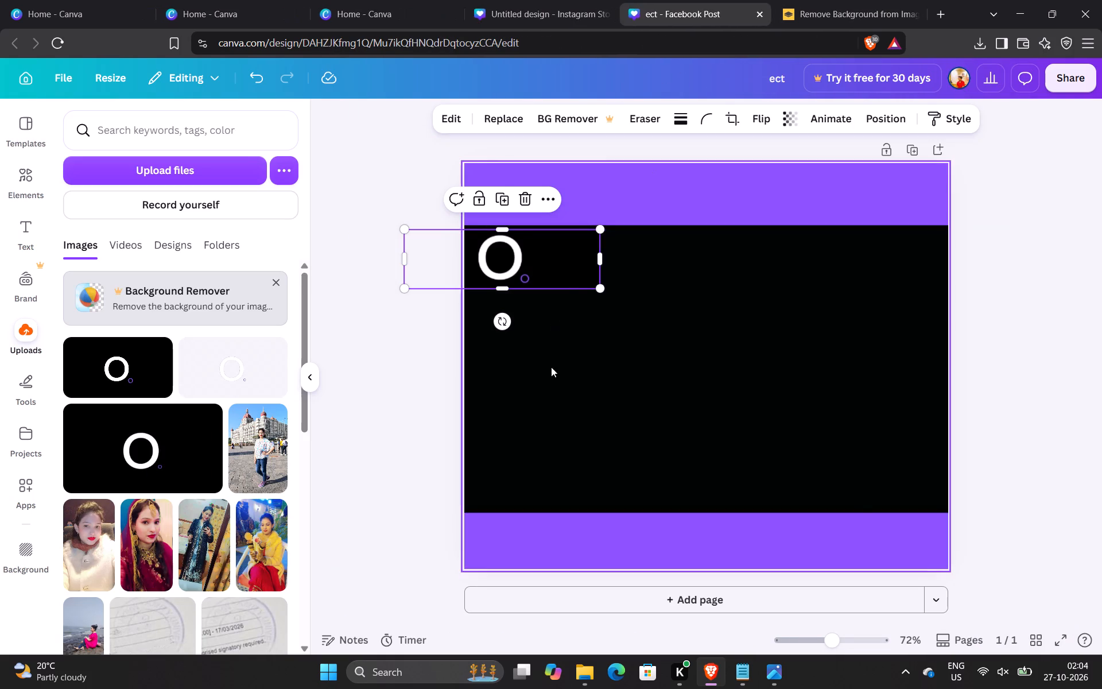
pyautogui.click(534, 0)
pyautogui.click(449, 2)
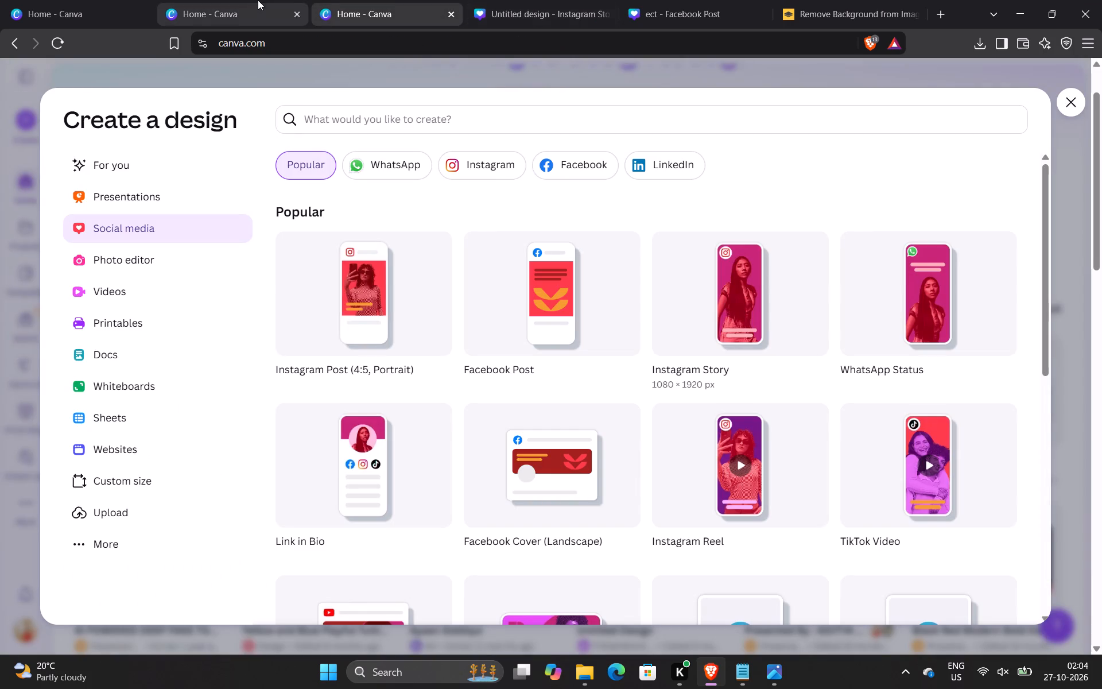
pyautogui.click(257, 0)
pyautogui.click(380, 5)
pyautogui.click(445, 14)
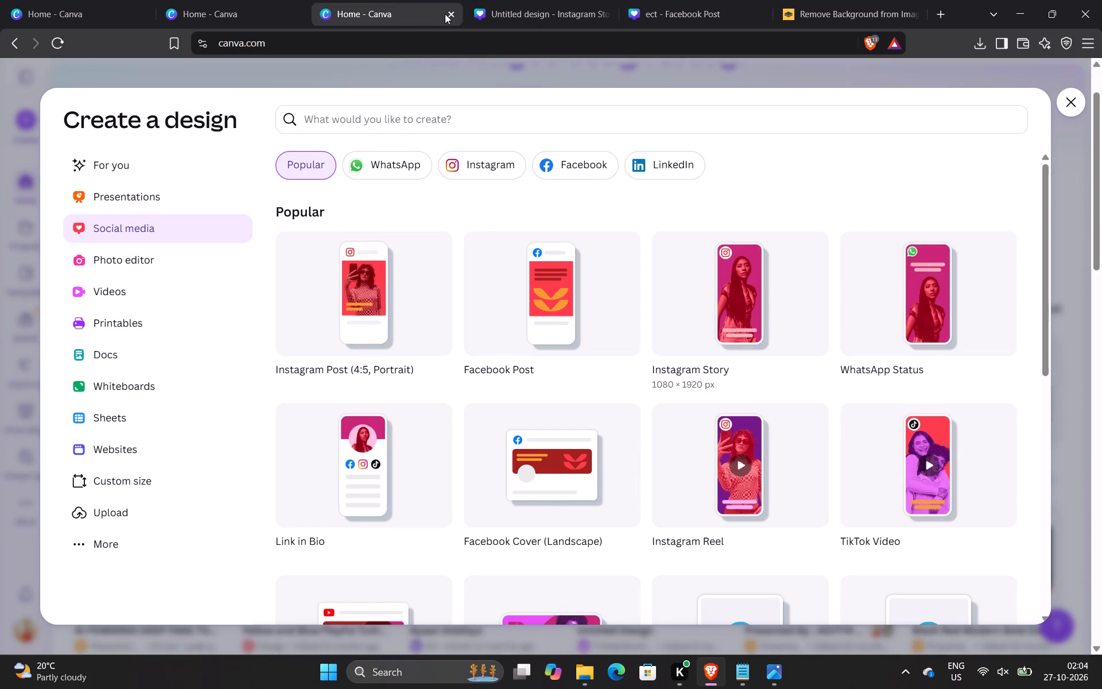
pyautogui.click(452, 13)
pyautogui.click(106, 0)
pyautogui.click(196, 0)
pyautogui.click(364, 0)
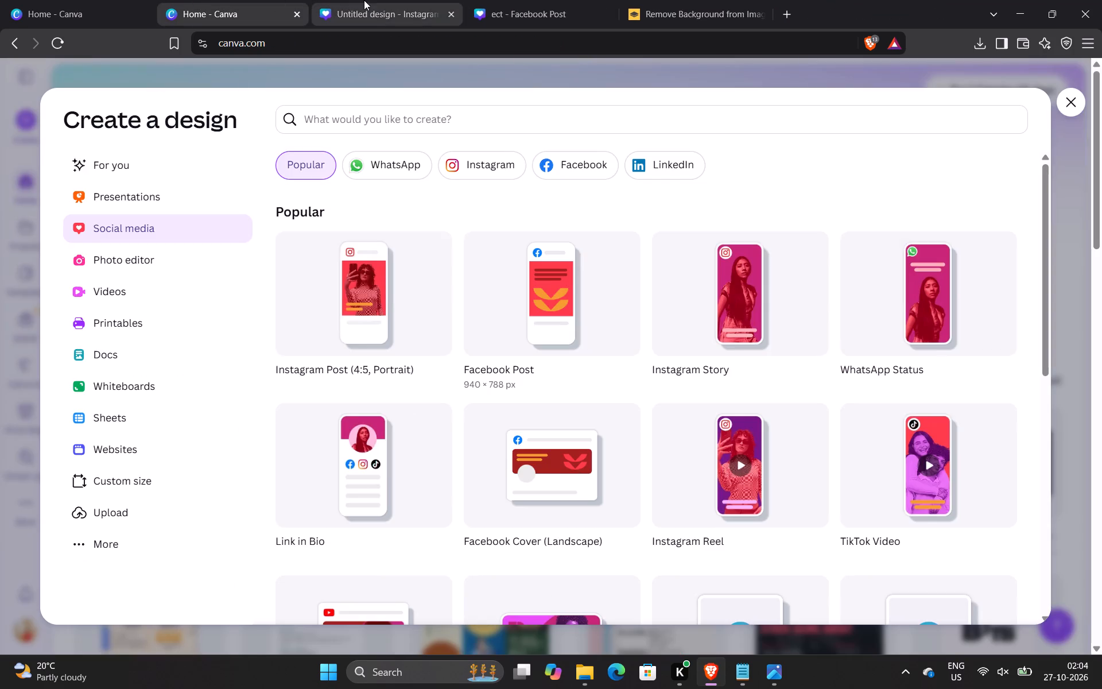
# Enlarge the top purple bar of the Instagram Story slightly so its rounded corner falls outside the page.
pyautogui.click(662, 280)
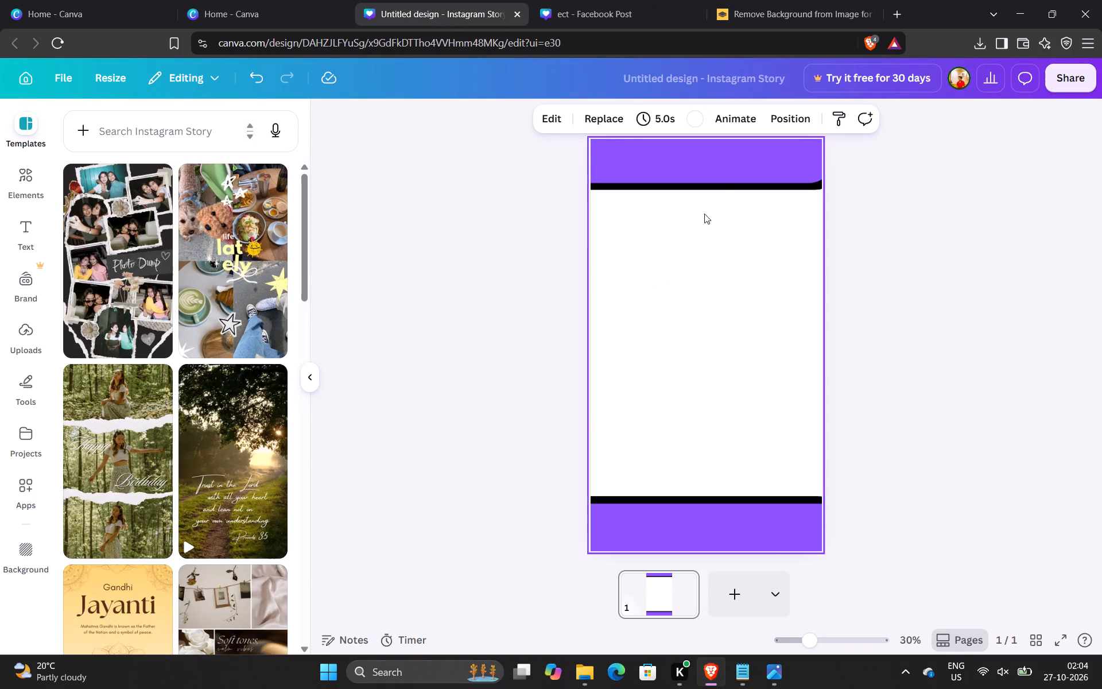
pyautogui.click(720, 180)
pyautogui.moveTo(843, 187); pyautogui.dragTo(852, 187)
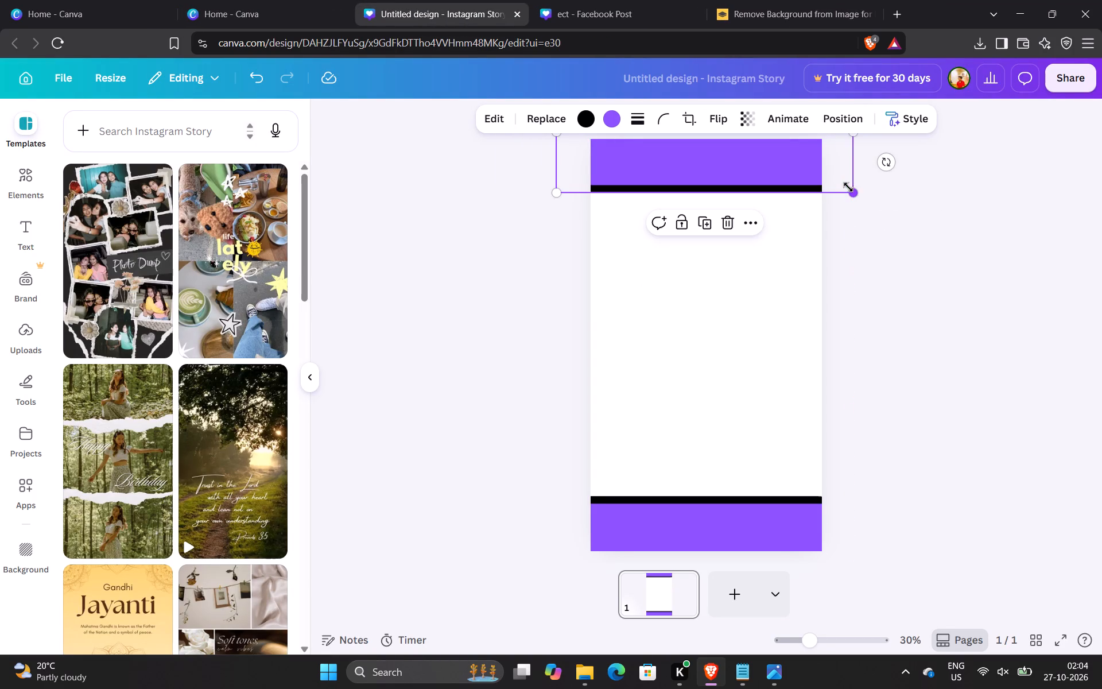
pyautogui.click(831, 277)
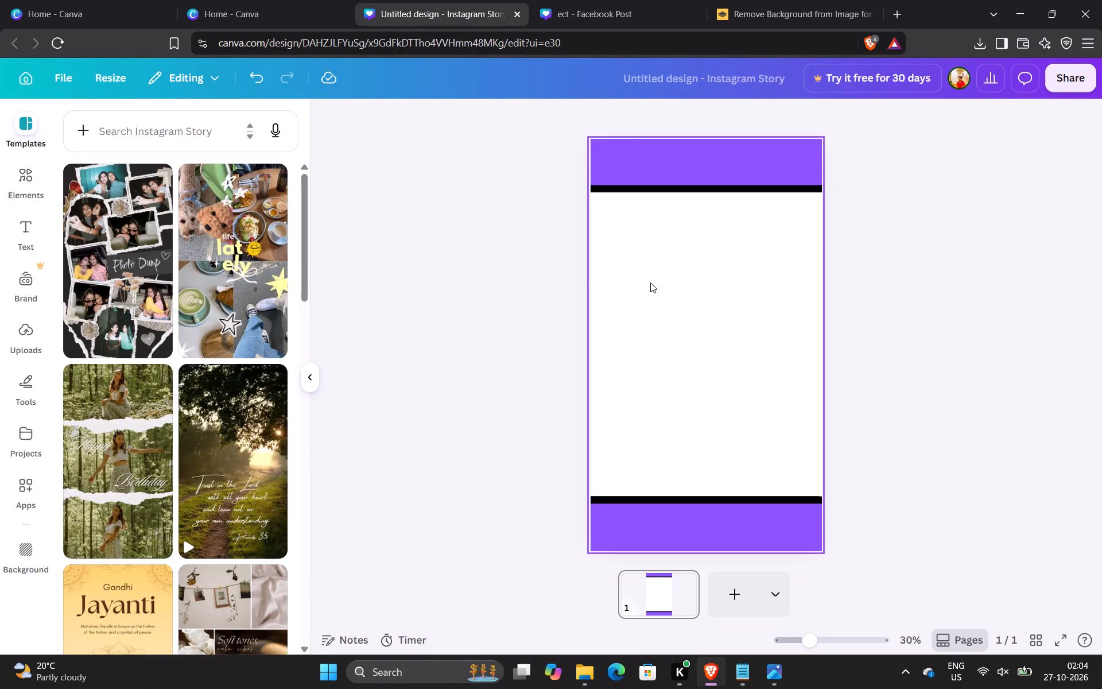
# Paste the copied "o" logo into the Instagram Story and place it just below the top bar.
pyautogui.hotkey('ctrl', 'v')
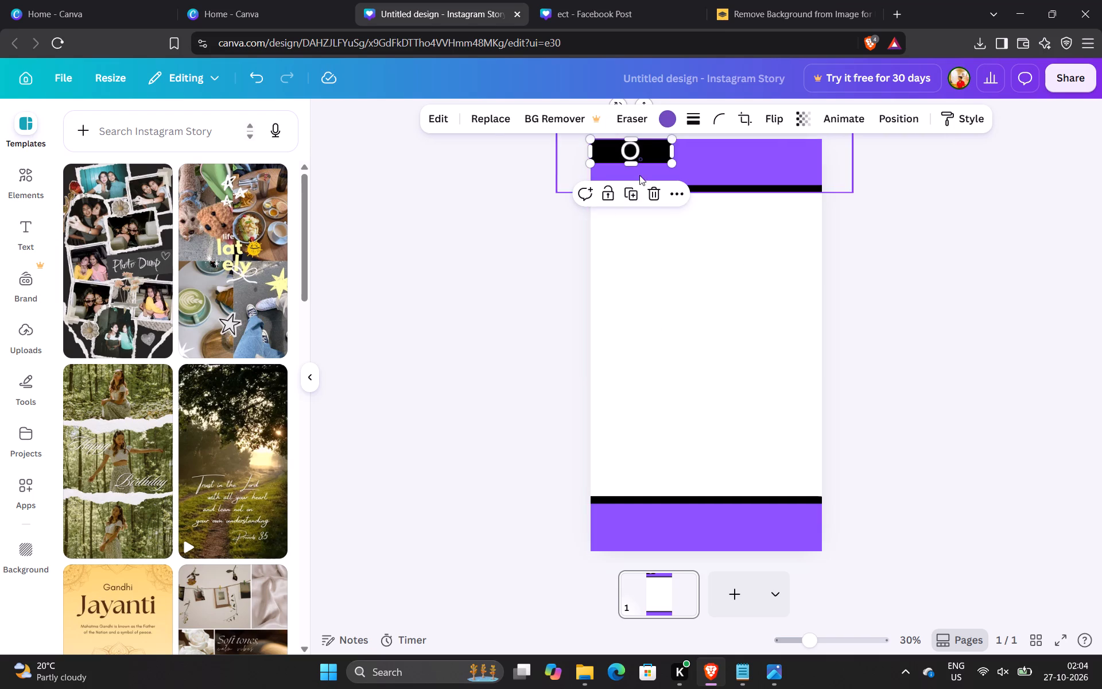
pyautogui.moveTo(642, 152); pyautogui.dragTo(649, 219)
pyautogui.click(766, 423)
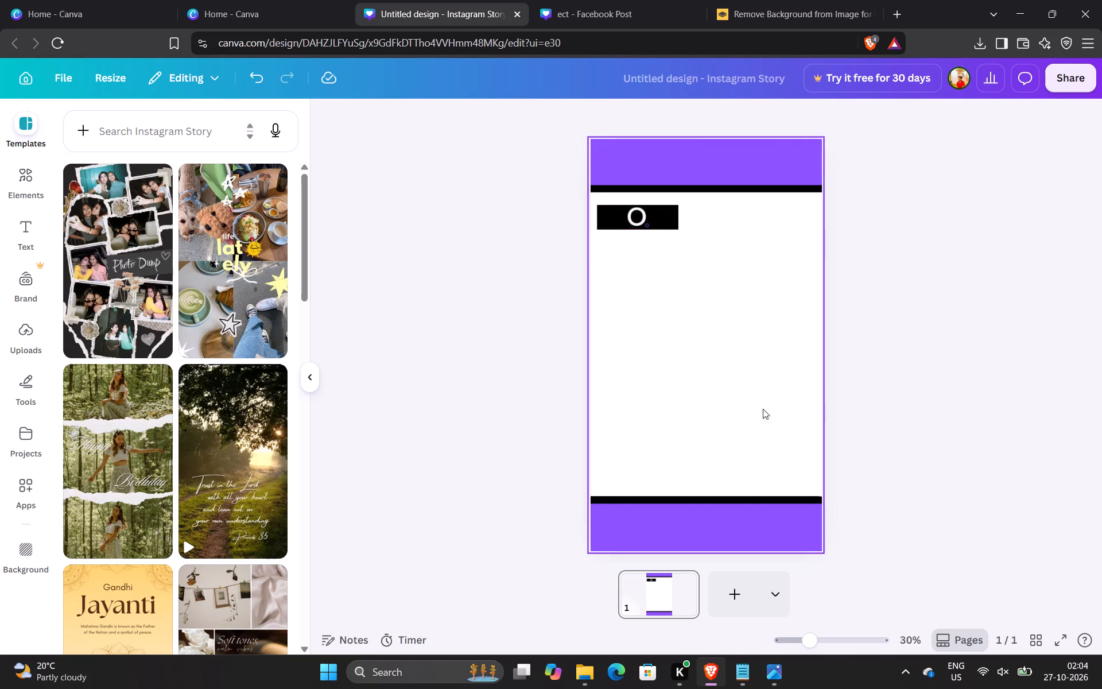
# Set the Instagram Story's page background to the black already used in the design.
pyautogui.click(685, 317)
pyautogui.moveTo(698, 119); pyautogui.dragTo(696, 124)
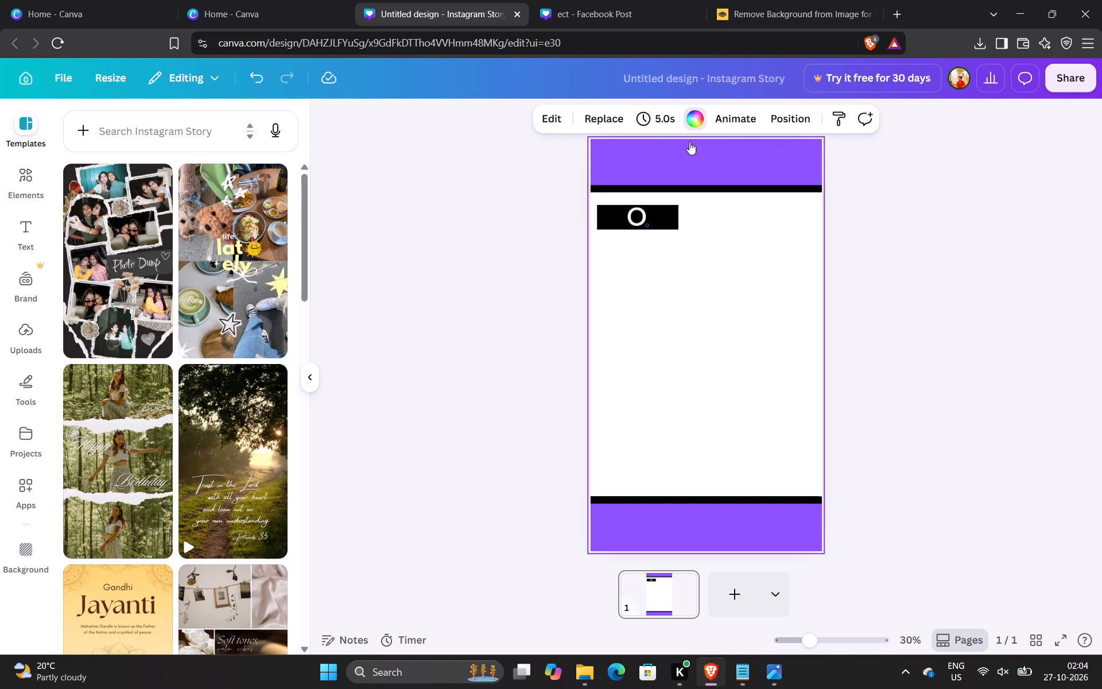
pyautogui.click(114, 278)
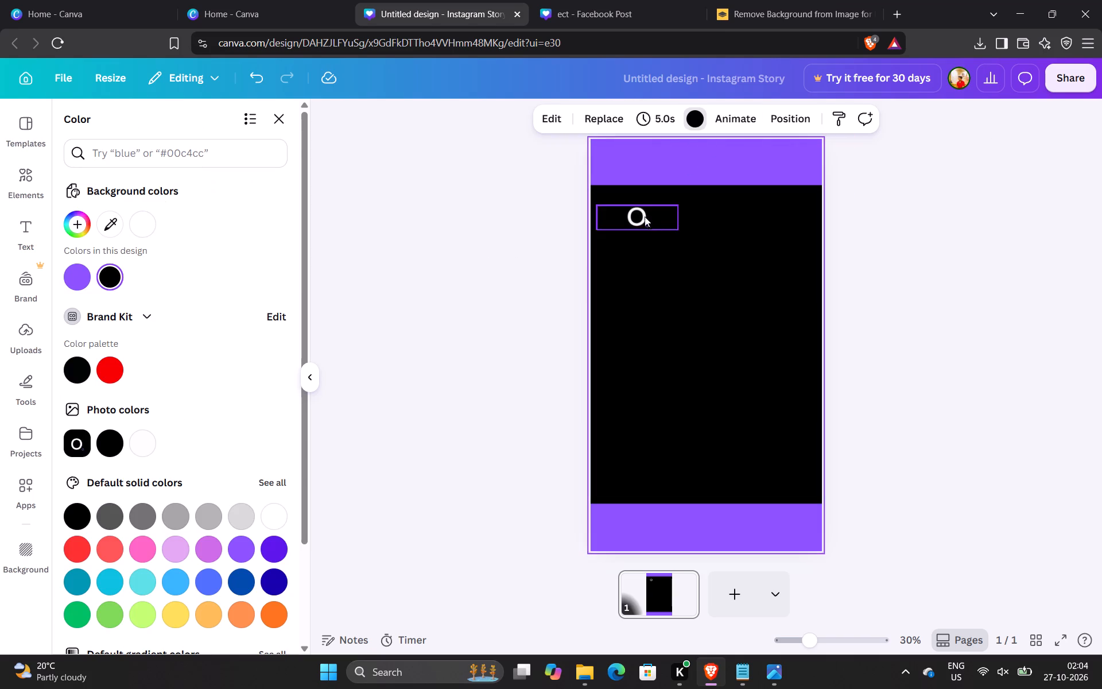
# Enlarge the "o" logo and position it in the upper-left corner of the story's black area, directly below the top bar.
pyautogui.click(643, 214)
pyautogui.moveTo(597, 206); pyautogui.dragTo(489, 175)
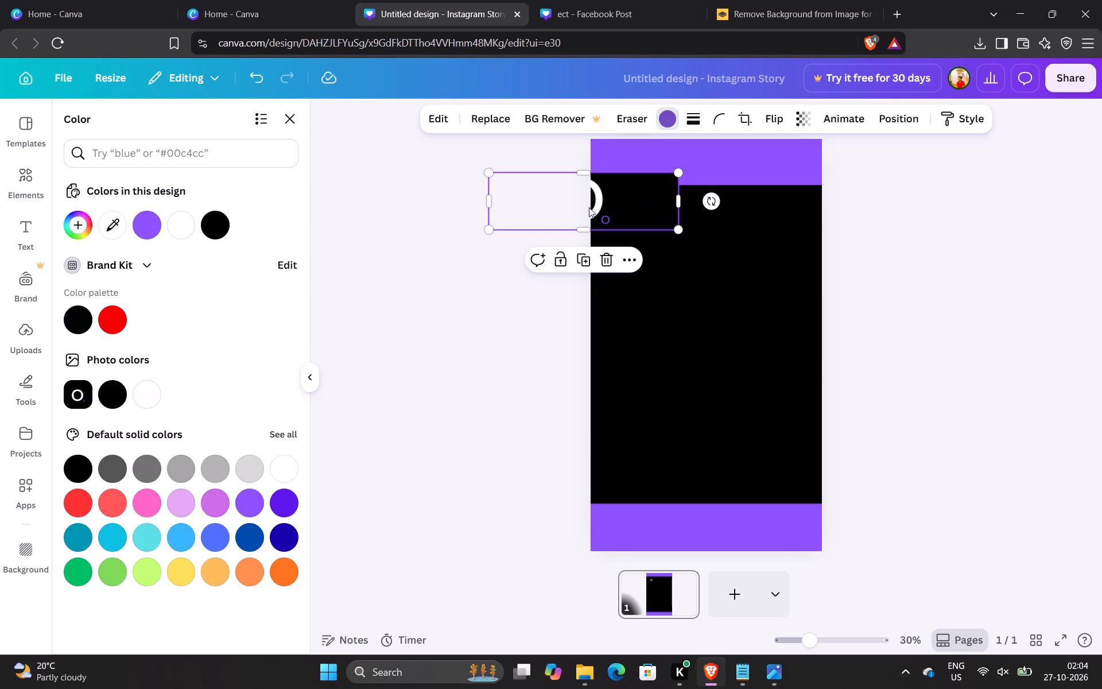
pyautogui.moveTo(626, 220); pyautogui.dragTo(663, 249)
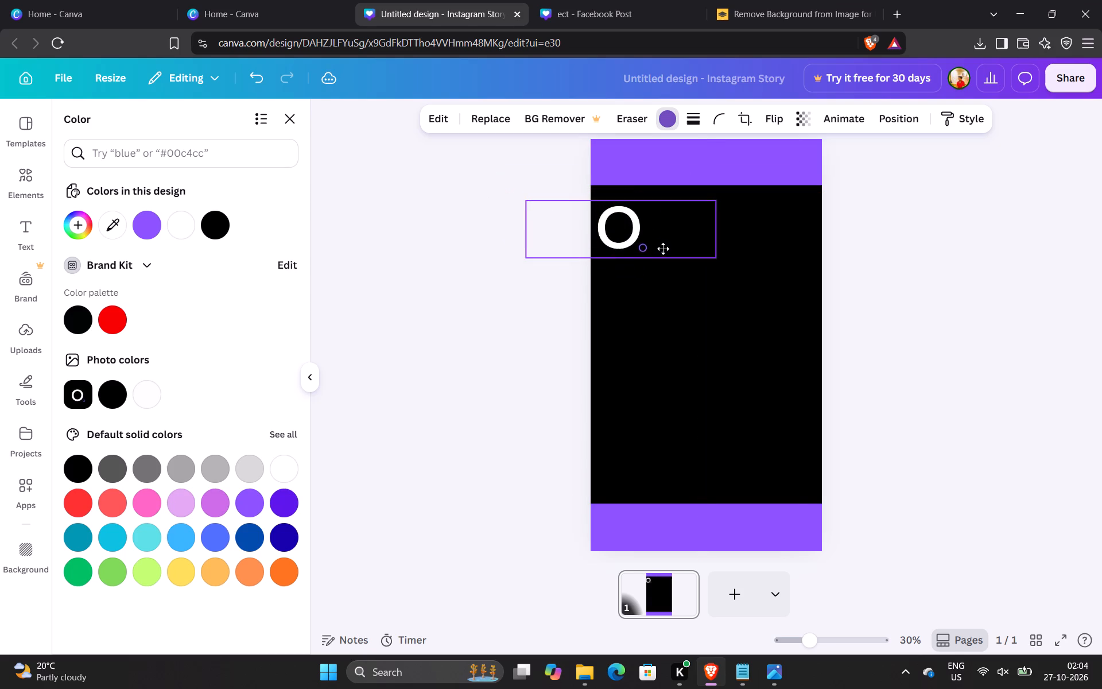
pyautogui.moveTo(663, 249); pyautogui.dragTo(666, 235)
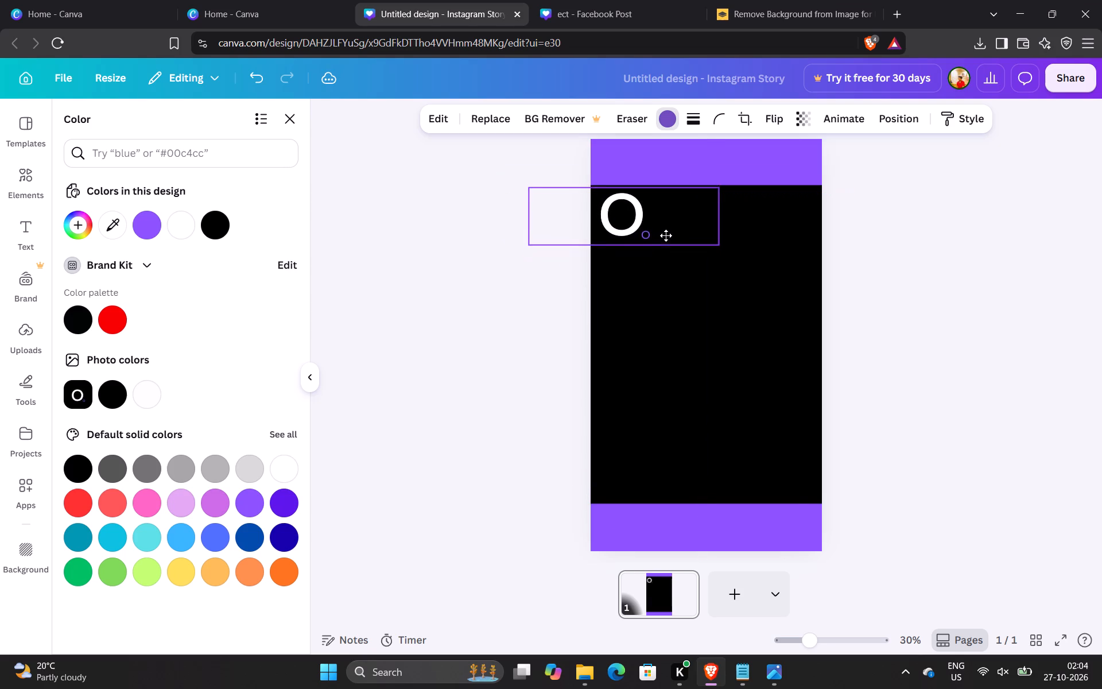
pyautogui.moveTo(666, 235); pyautogui.dragTo(666, 233)
pyautogui.click(914, 272)
pyautogui.click(909, 274)
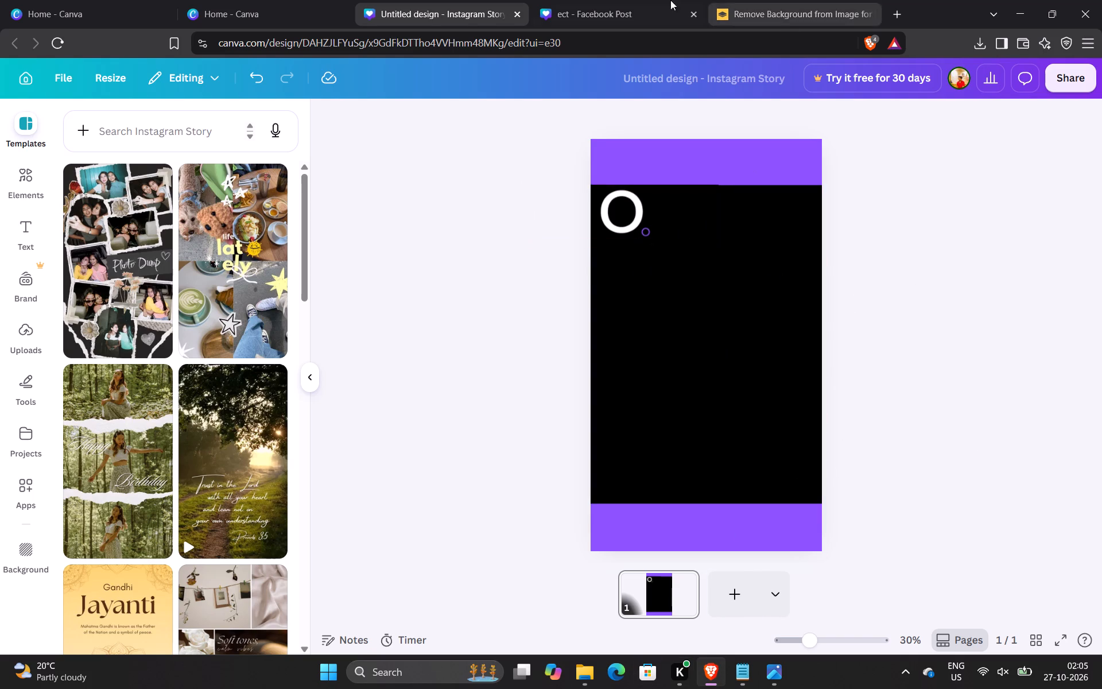
# Close the ect Facebook post and remove.bg tabs, returning to the Instagram Story.
pyautogui.click(649, 1)
pyautogui.click(693, 9)
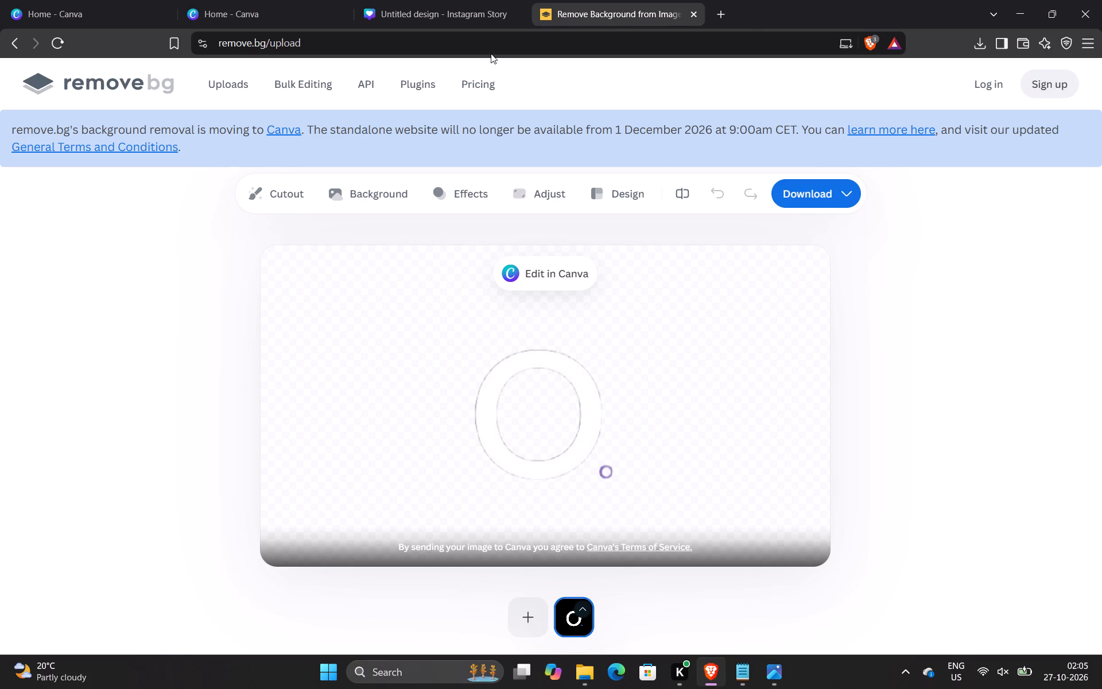
pyautogui.click(689, 9)
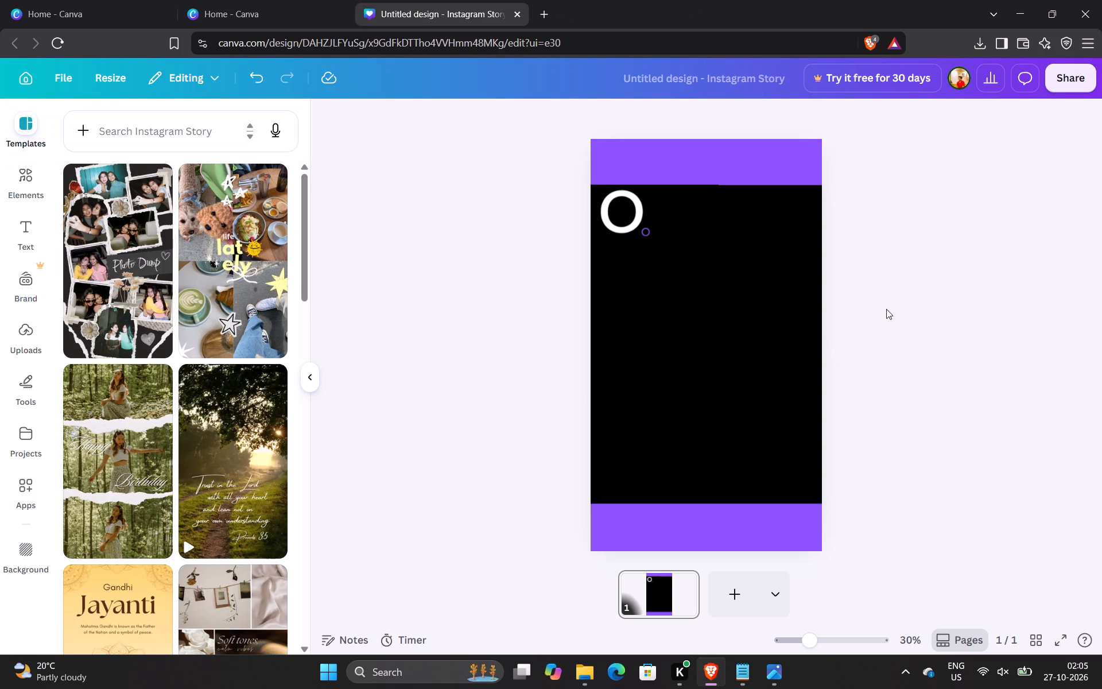
pyautogui.click(886, 309)
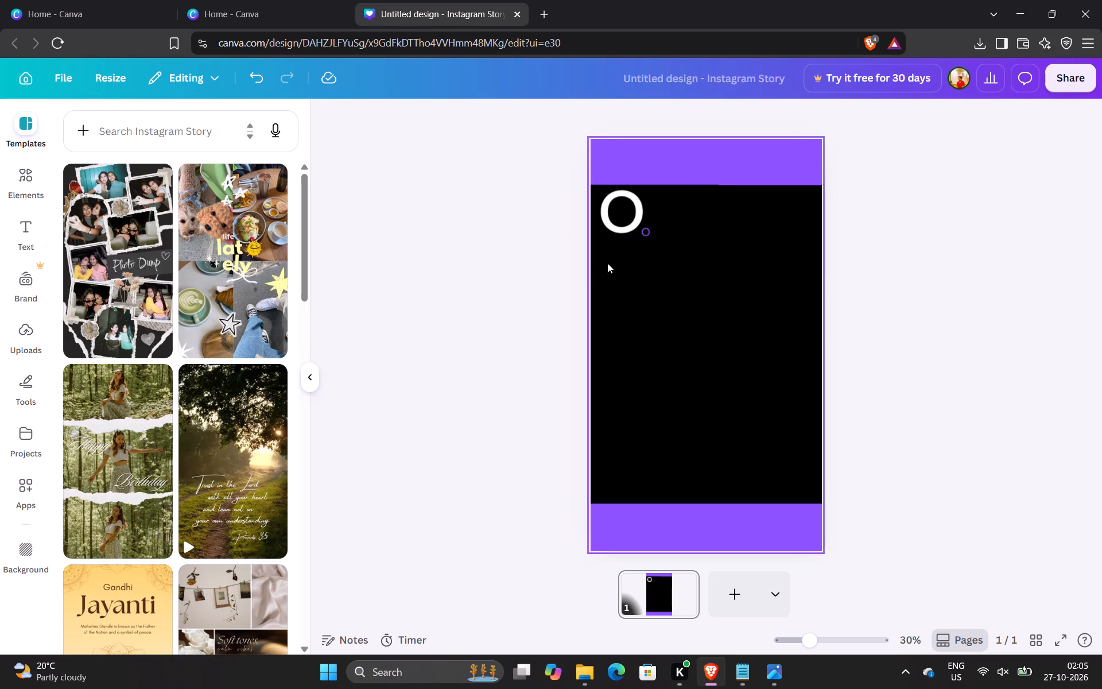
# Add a text box to the Instagram Story.
pyautogui.click(24, 223)
pyautogui.click(212, 175)
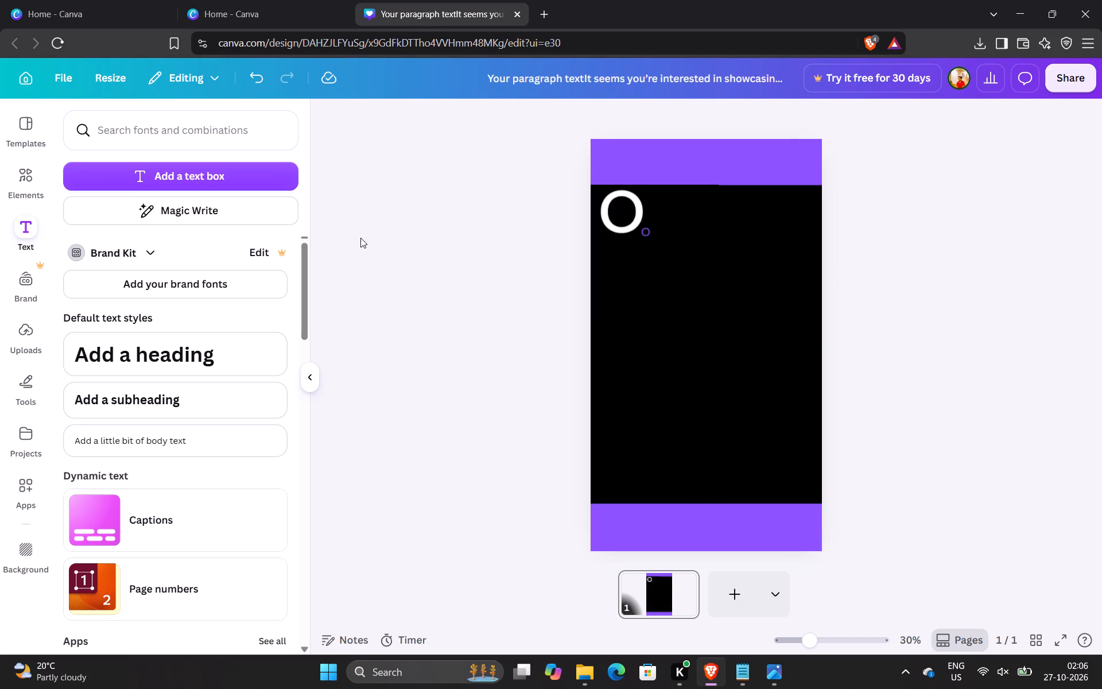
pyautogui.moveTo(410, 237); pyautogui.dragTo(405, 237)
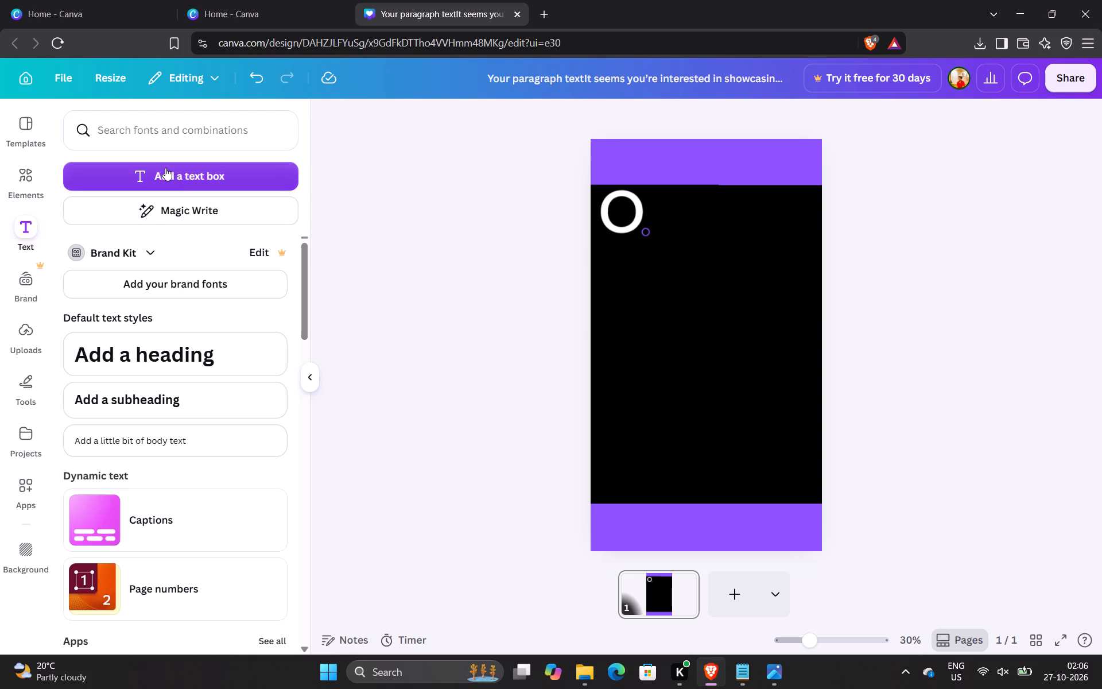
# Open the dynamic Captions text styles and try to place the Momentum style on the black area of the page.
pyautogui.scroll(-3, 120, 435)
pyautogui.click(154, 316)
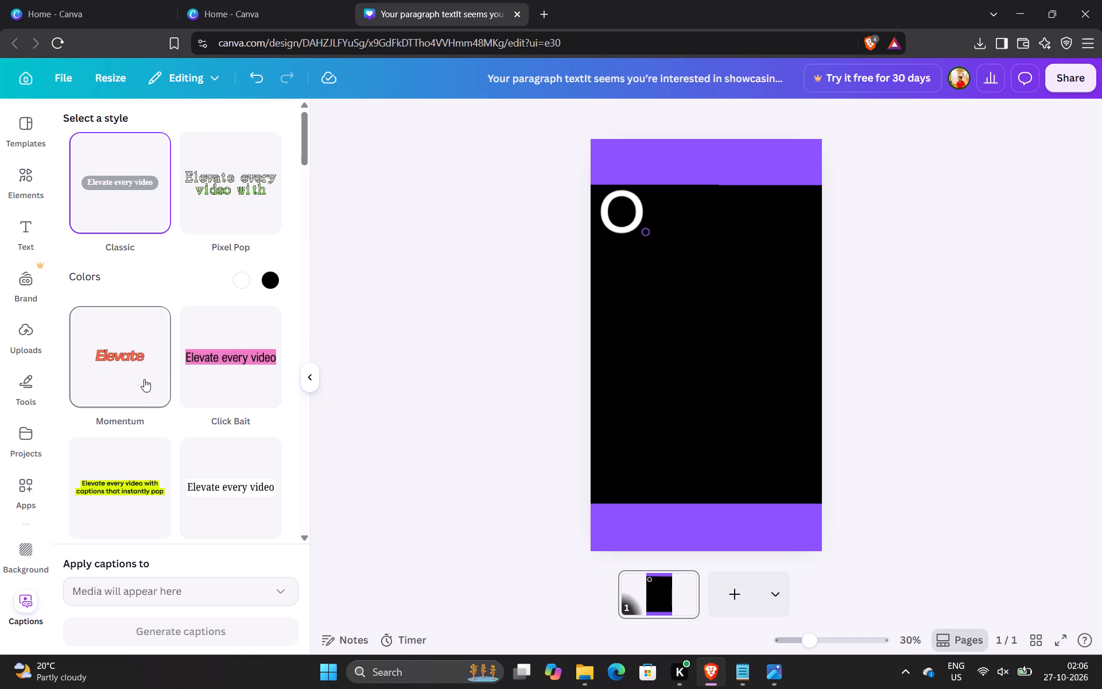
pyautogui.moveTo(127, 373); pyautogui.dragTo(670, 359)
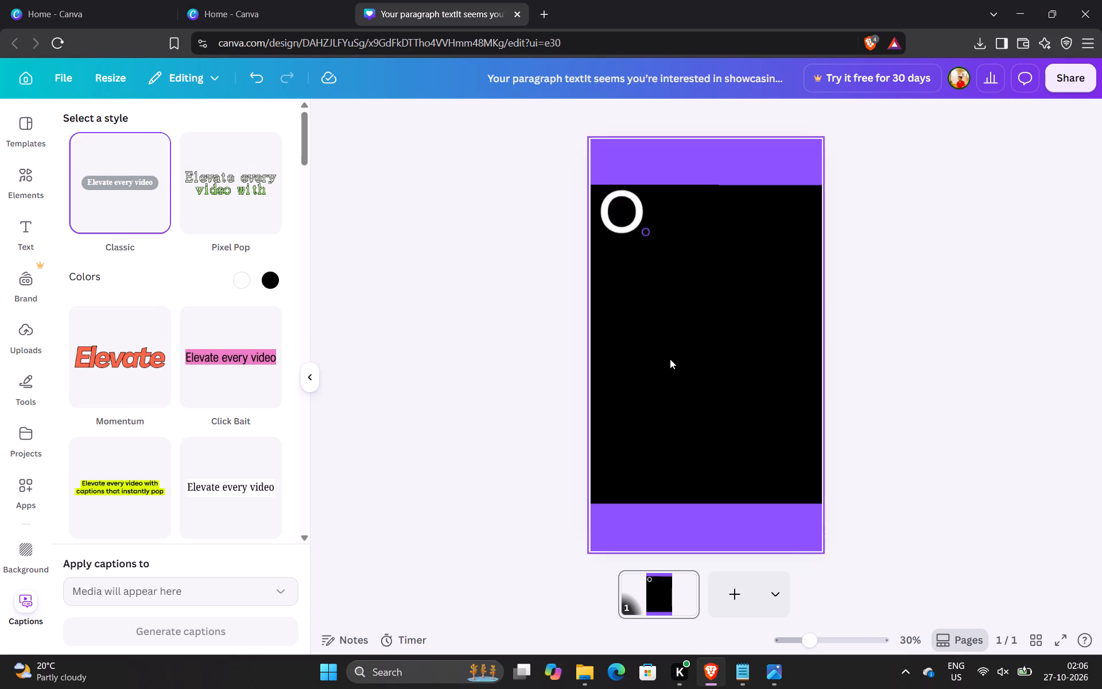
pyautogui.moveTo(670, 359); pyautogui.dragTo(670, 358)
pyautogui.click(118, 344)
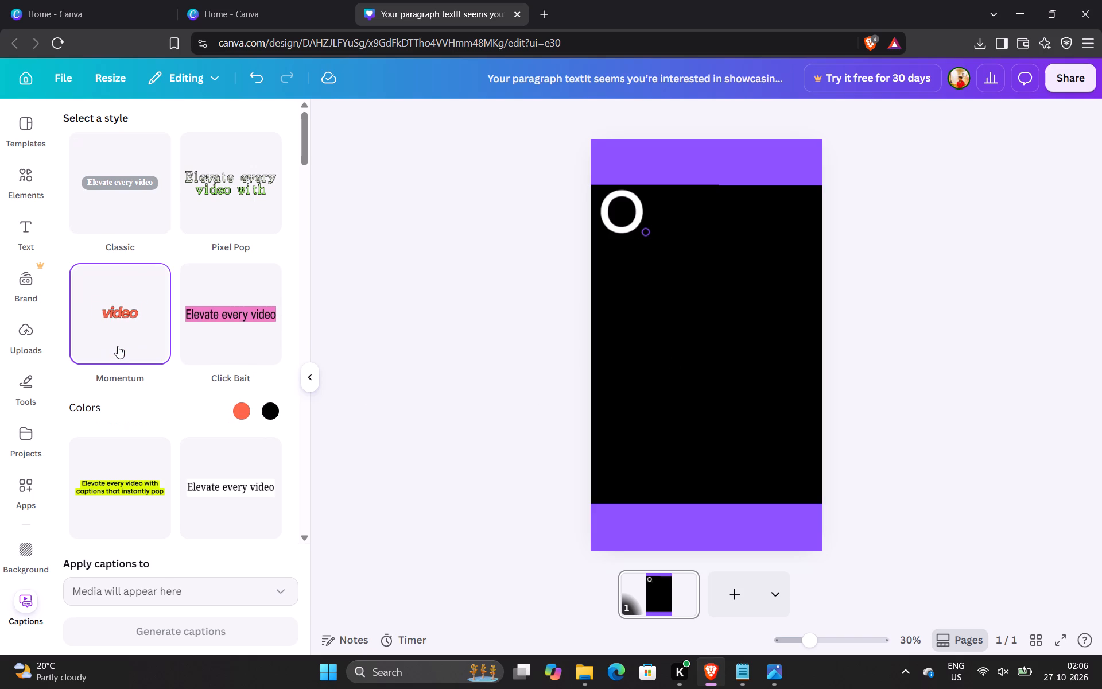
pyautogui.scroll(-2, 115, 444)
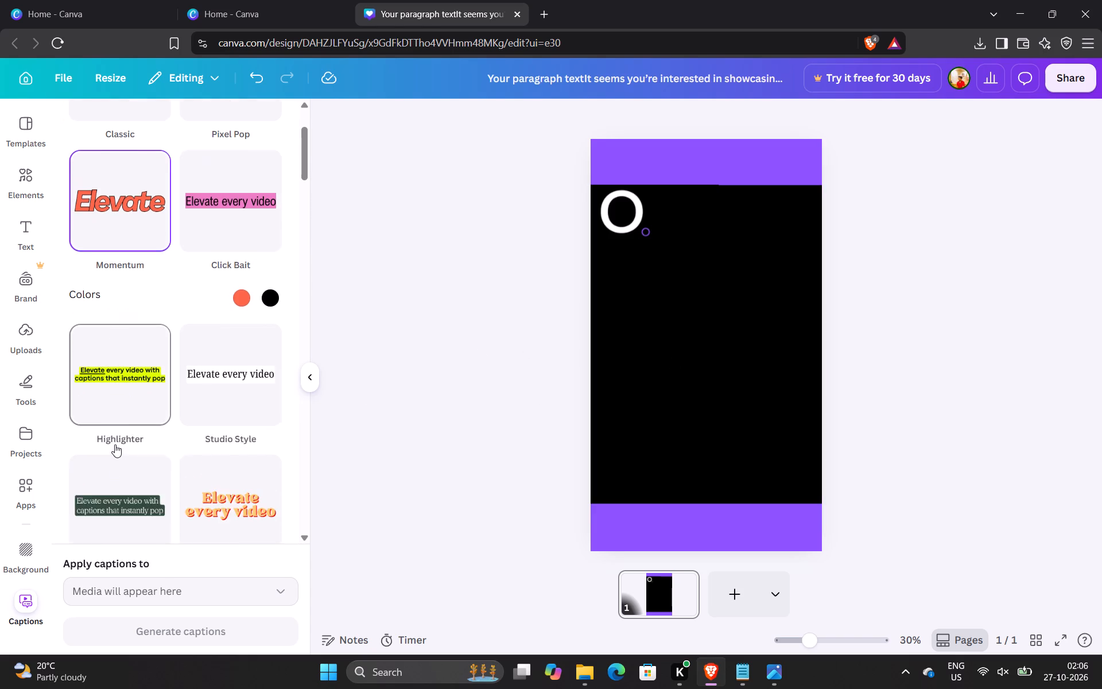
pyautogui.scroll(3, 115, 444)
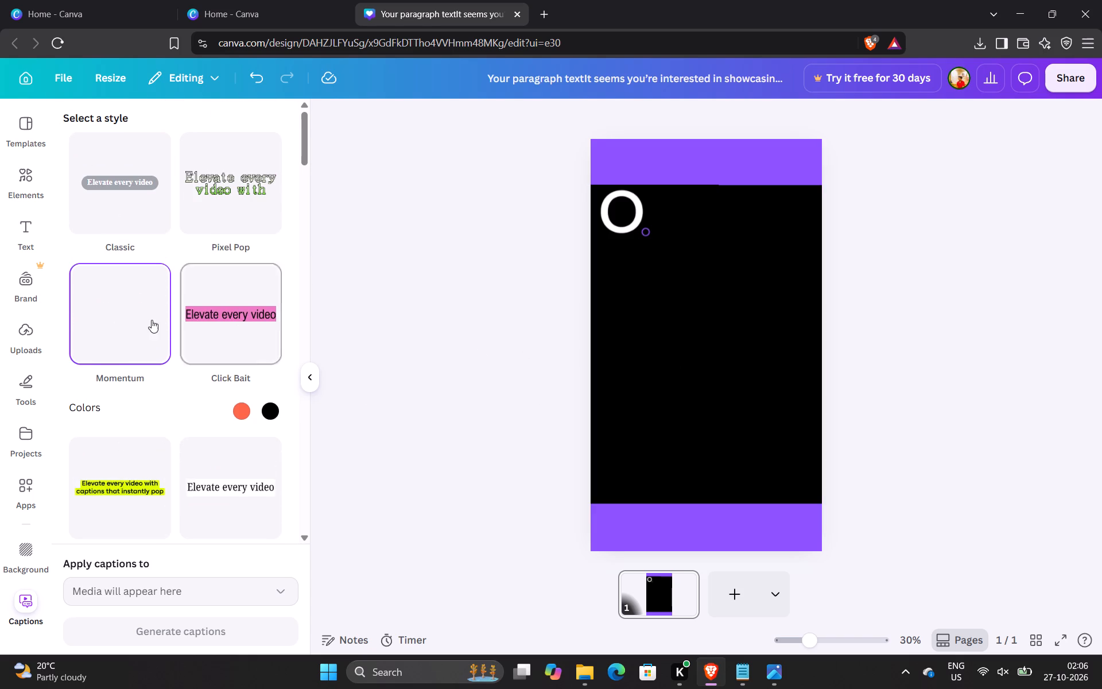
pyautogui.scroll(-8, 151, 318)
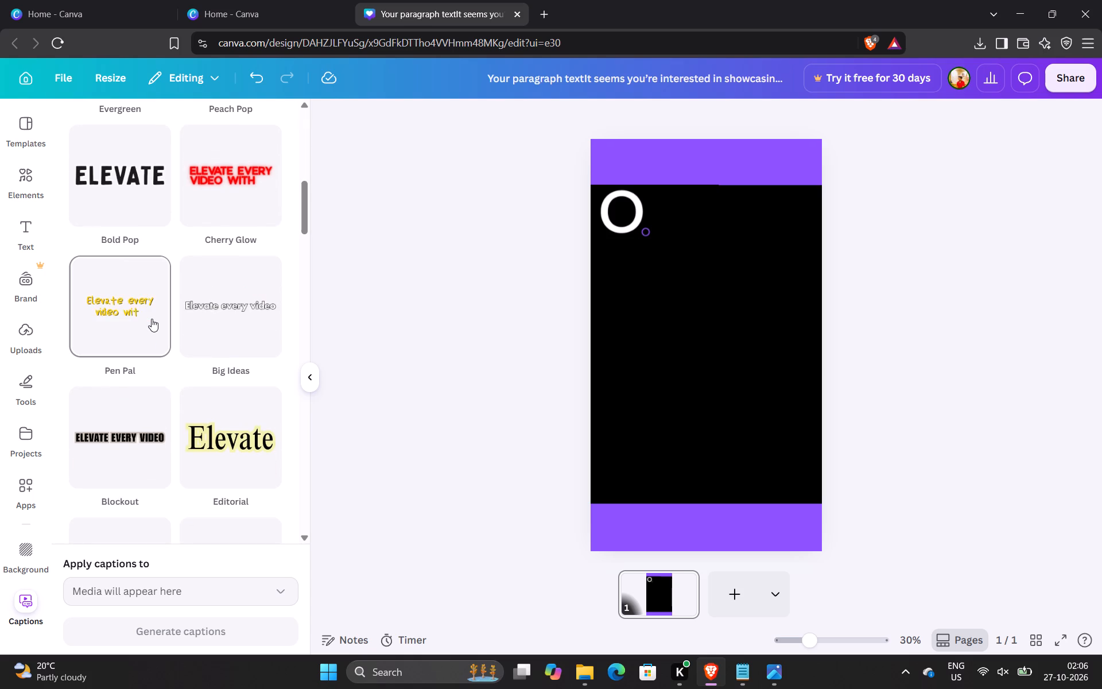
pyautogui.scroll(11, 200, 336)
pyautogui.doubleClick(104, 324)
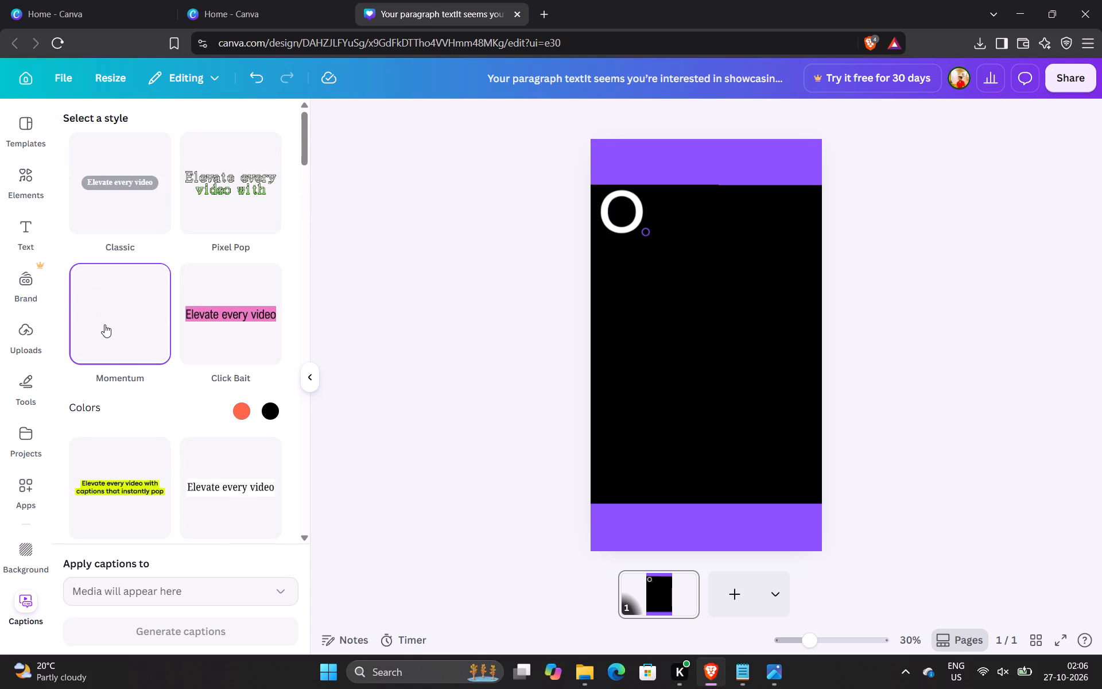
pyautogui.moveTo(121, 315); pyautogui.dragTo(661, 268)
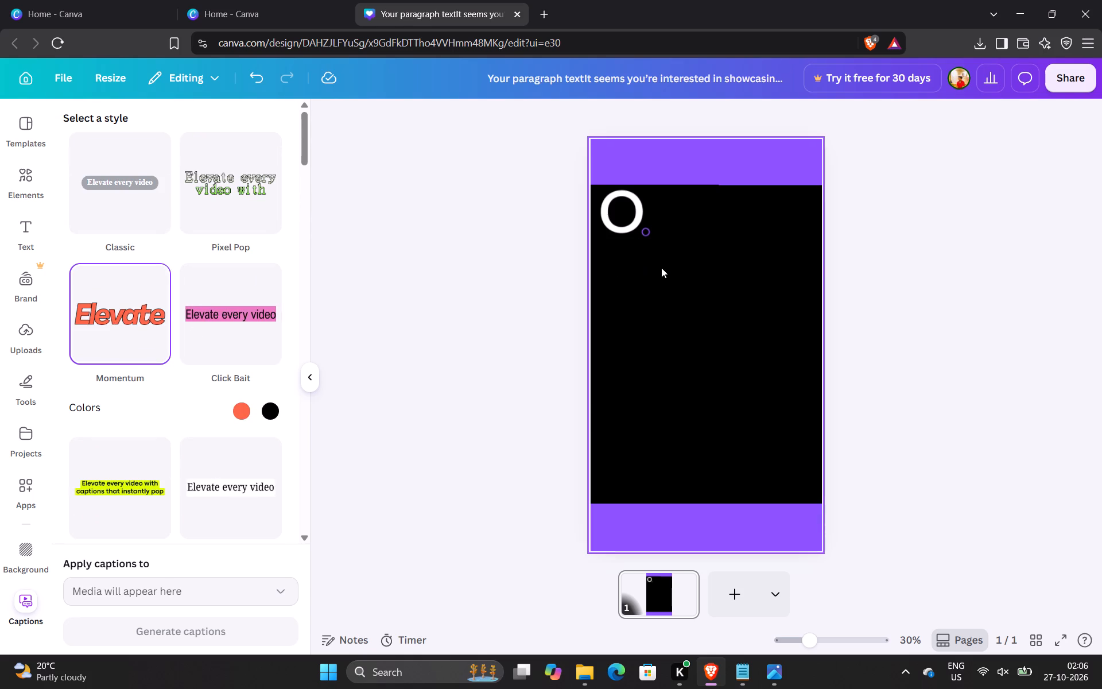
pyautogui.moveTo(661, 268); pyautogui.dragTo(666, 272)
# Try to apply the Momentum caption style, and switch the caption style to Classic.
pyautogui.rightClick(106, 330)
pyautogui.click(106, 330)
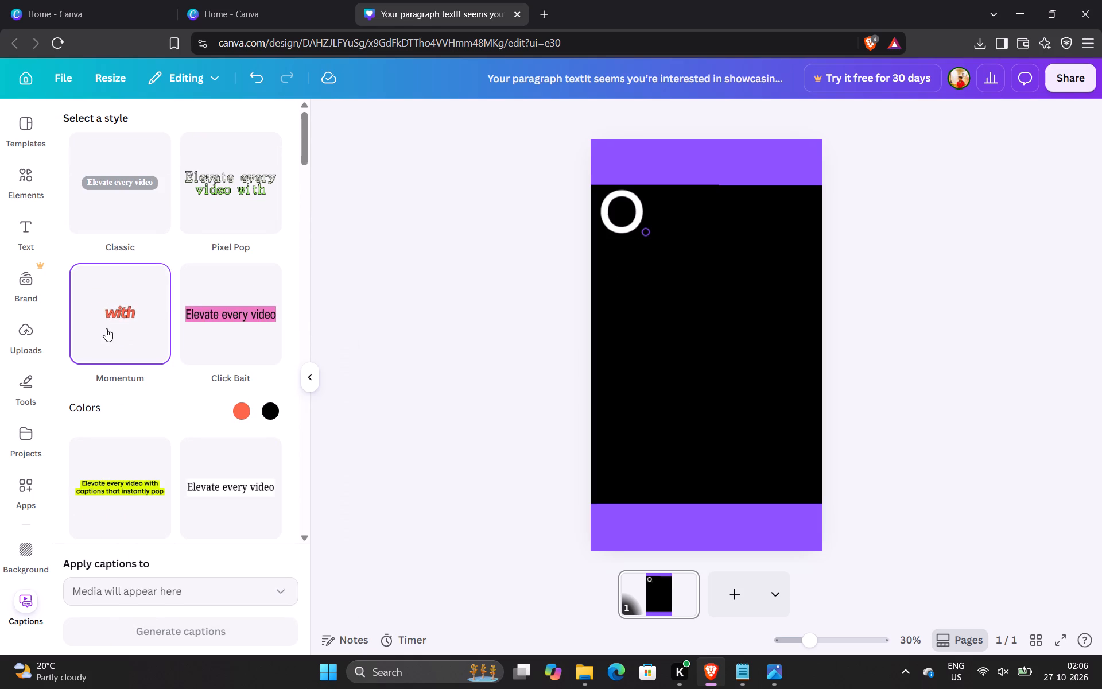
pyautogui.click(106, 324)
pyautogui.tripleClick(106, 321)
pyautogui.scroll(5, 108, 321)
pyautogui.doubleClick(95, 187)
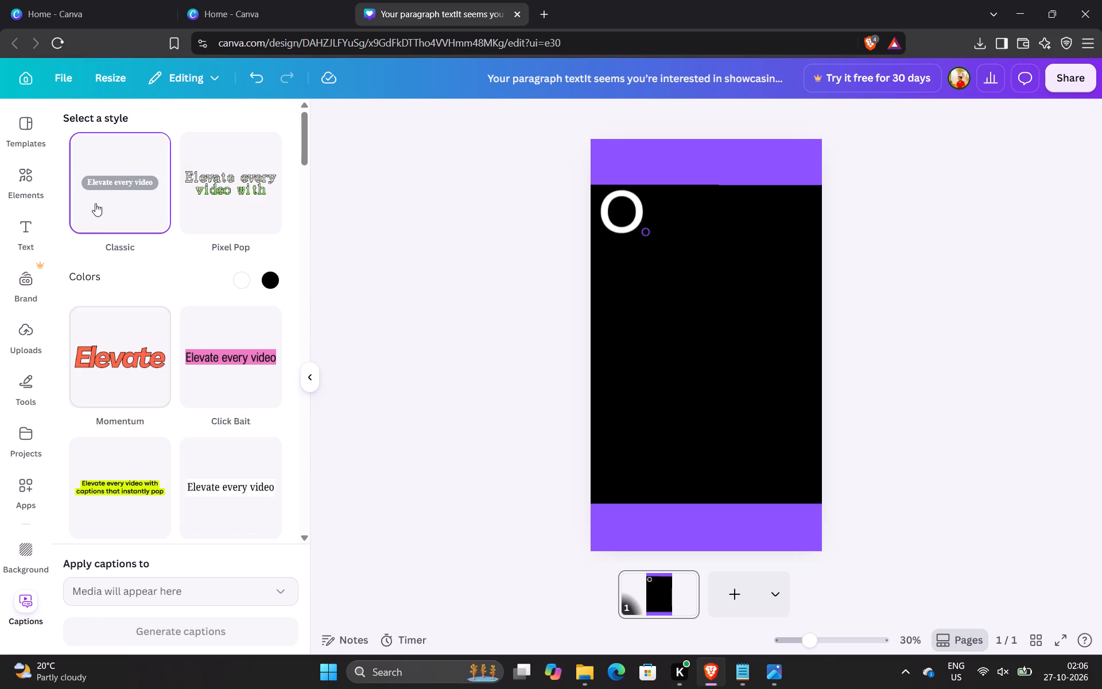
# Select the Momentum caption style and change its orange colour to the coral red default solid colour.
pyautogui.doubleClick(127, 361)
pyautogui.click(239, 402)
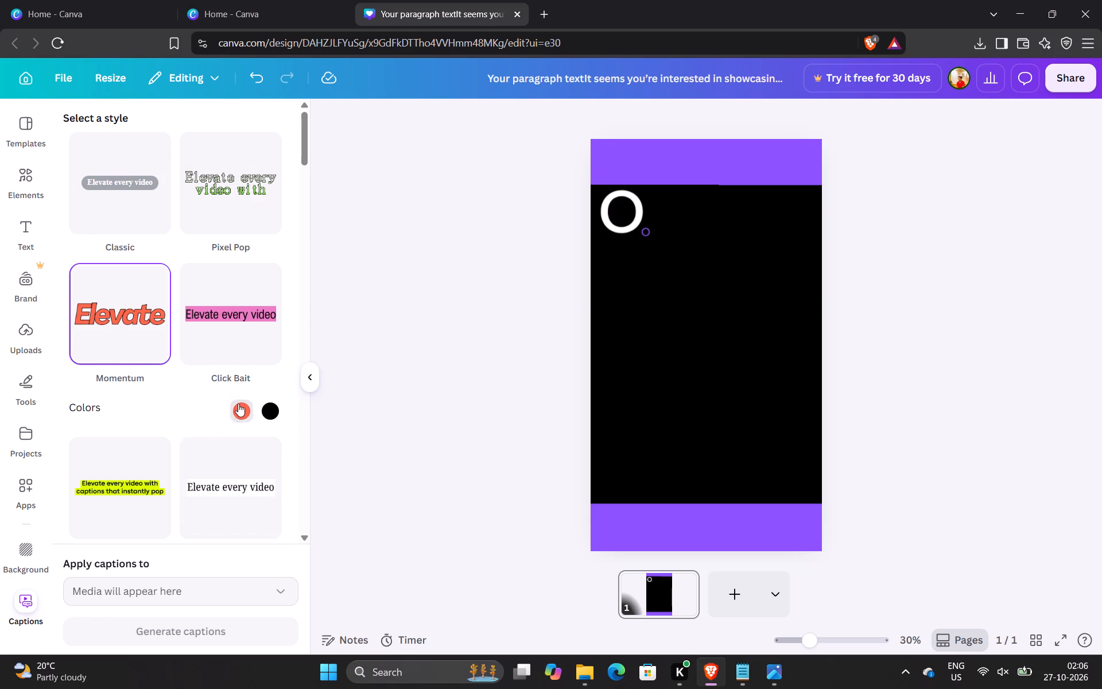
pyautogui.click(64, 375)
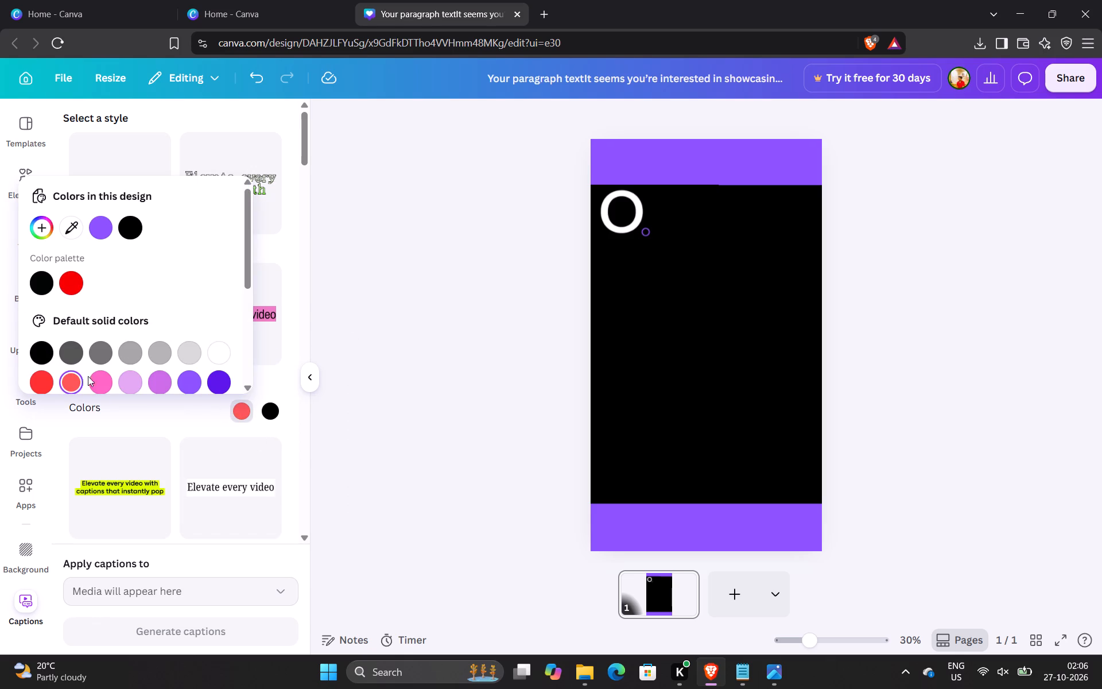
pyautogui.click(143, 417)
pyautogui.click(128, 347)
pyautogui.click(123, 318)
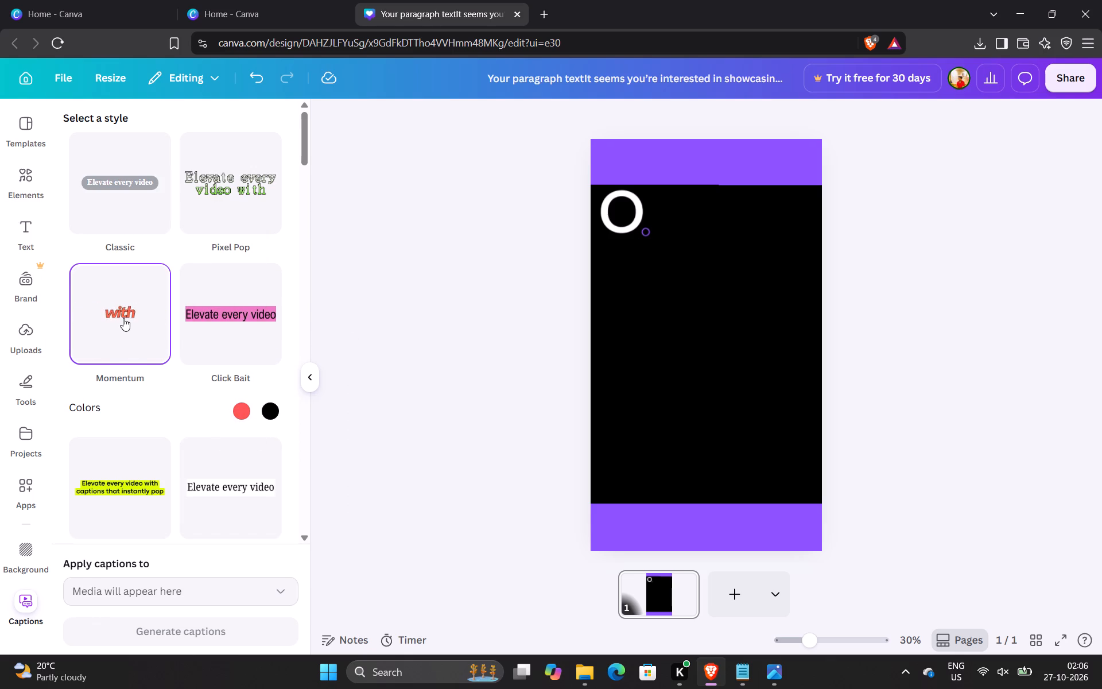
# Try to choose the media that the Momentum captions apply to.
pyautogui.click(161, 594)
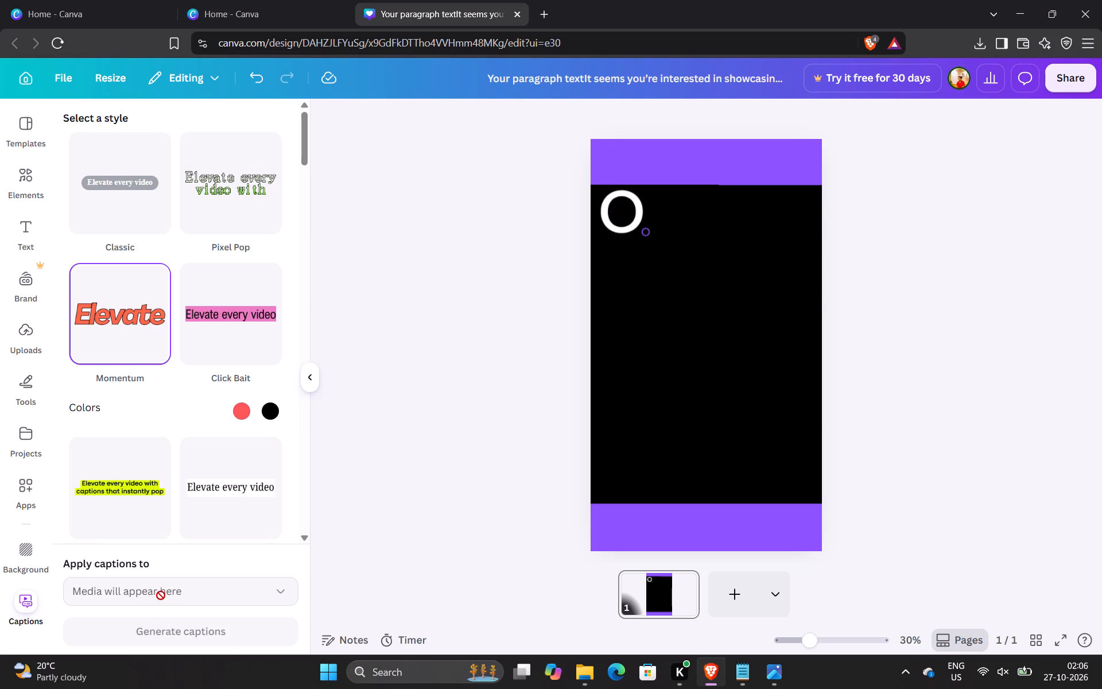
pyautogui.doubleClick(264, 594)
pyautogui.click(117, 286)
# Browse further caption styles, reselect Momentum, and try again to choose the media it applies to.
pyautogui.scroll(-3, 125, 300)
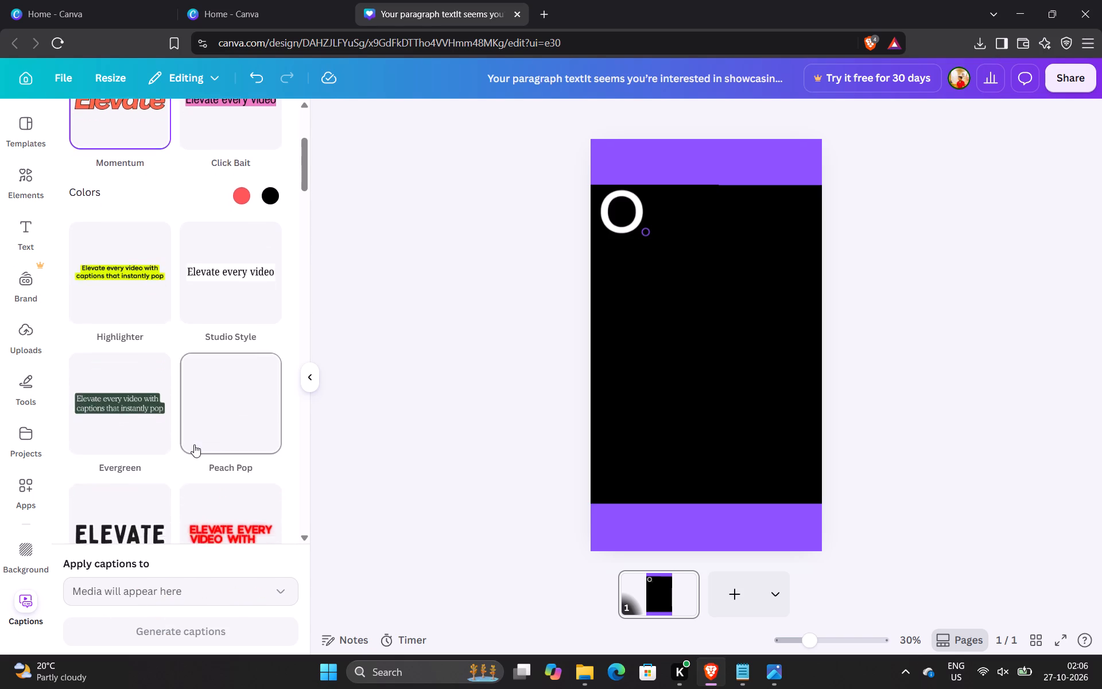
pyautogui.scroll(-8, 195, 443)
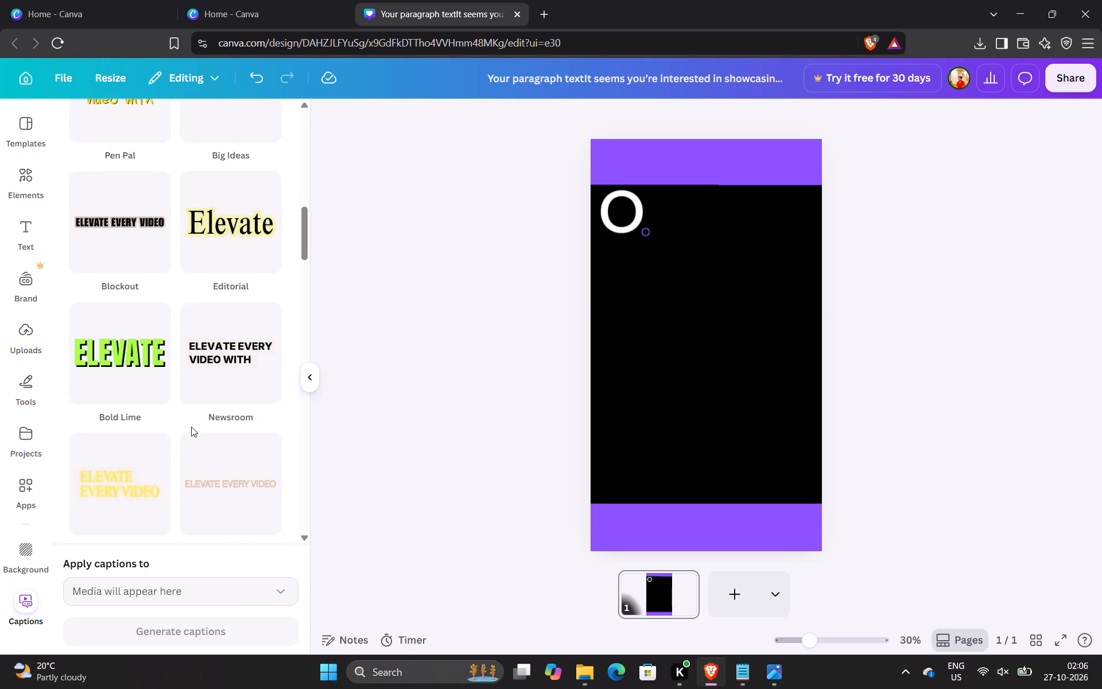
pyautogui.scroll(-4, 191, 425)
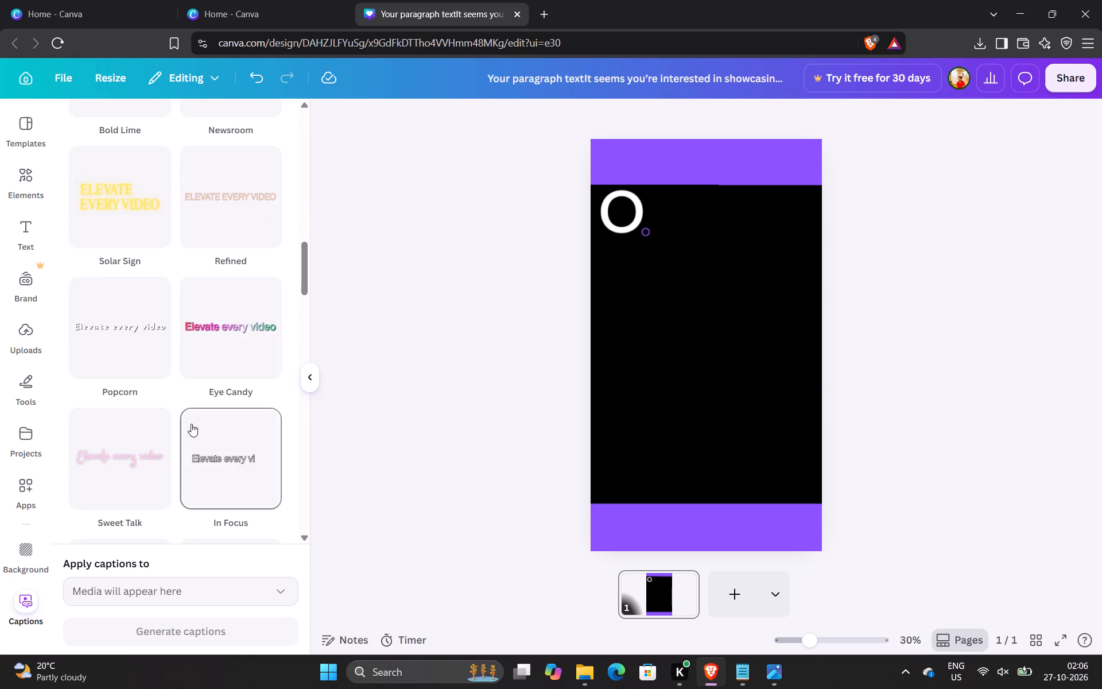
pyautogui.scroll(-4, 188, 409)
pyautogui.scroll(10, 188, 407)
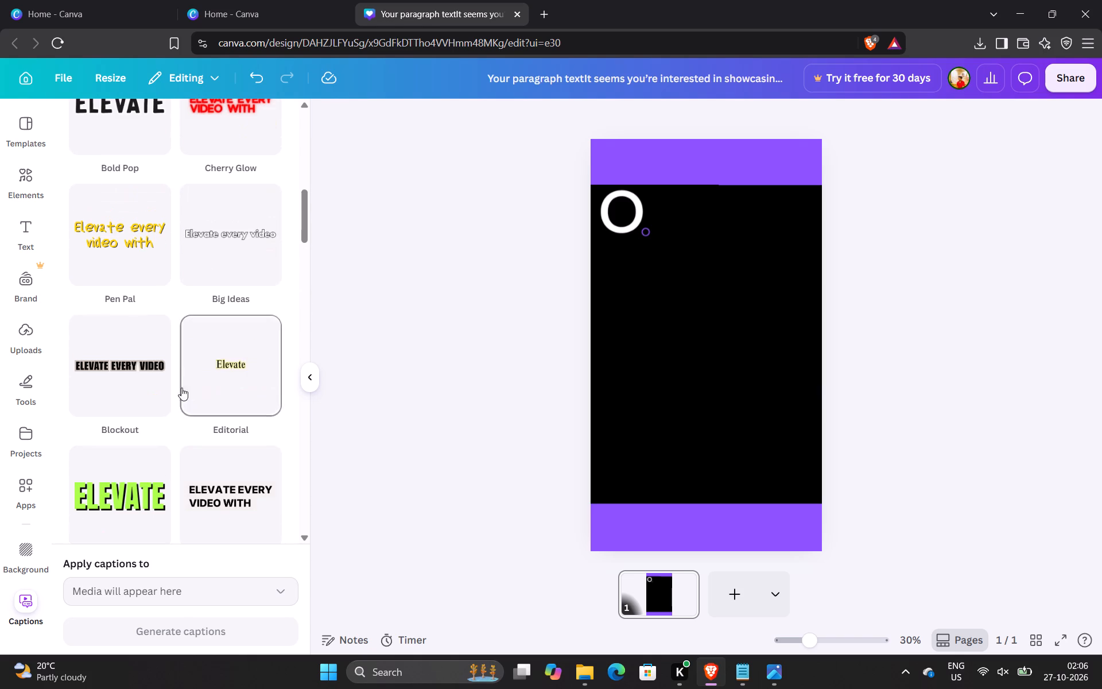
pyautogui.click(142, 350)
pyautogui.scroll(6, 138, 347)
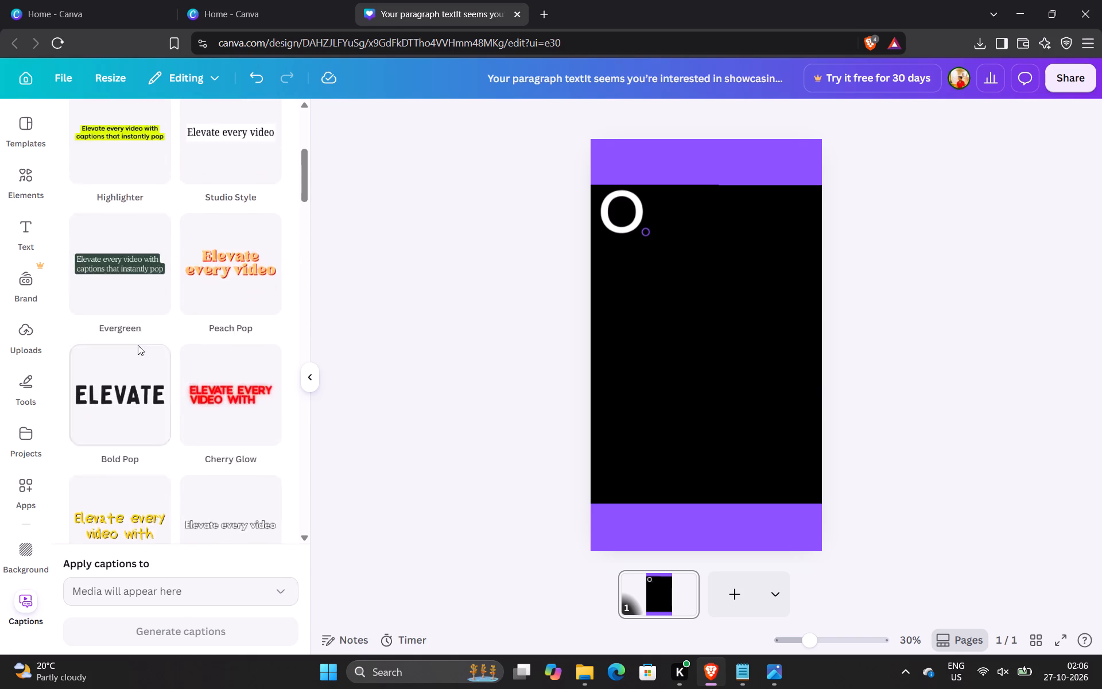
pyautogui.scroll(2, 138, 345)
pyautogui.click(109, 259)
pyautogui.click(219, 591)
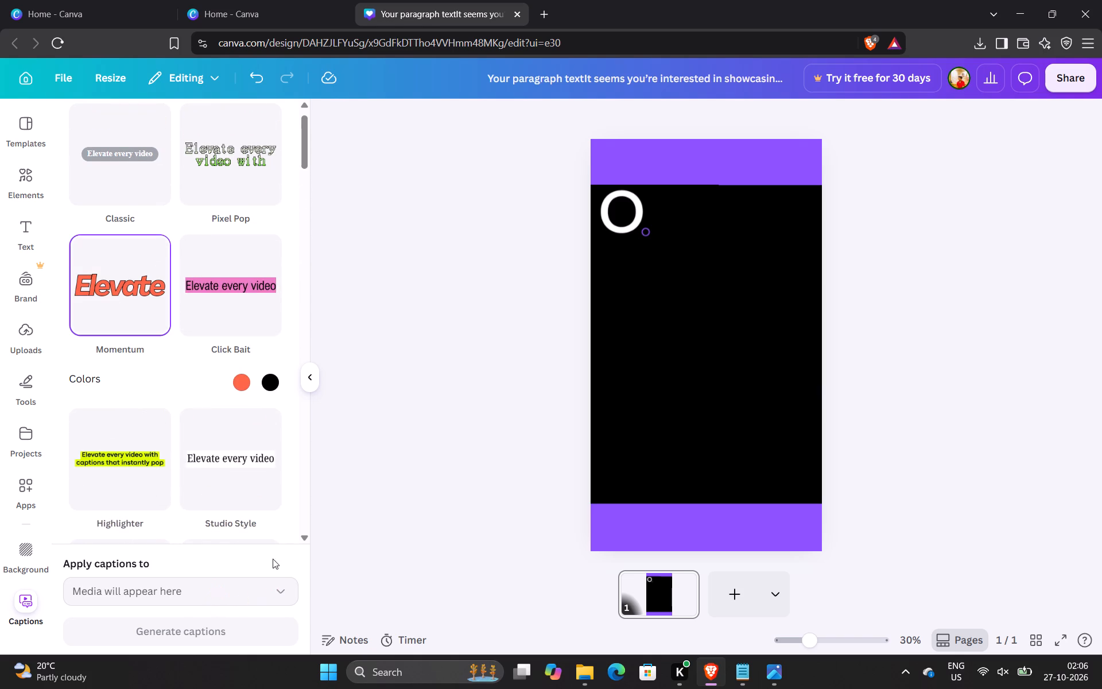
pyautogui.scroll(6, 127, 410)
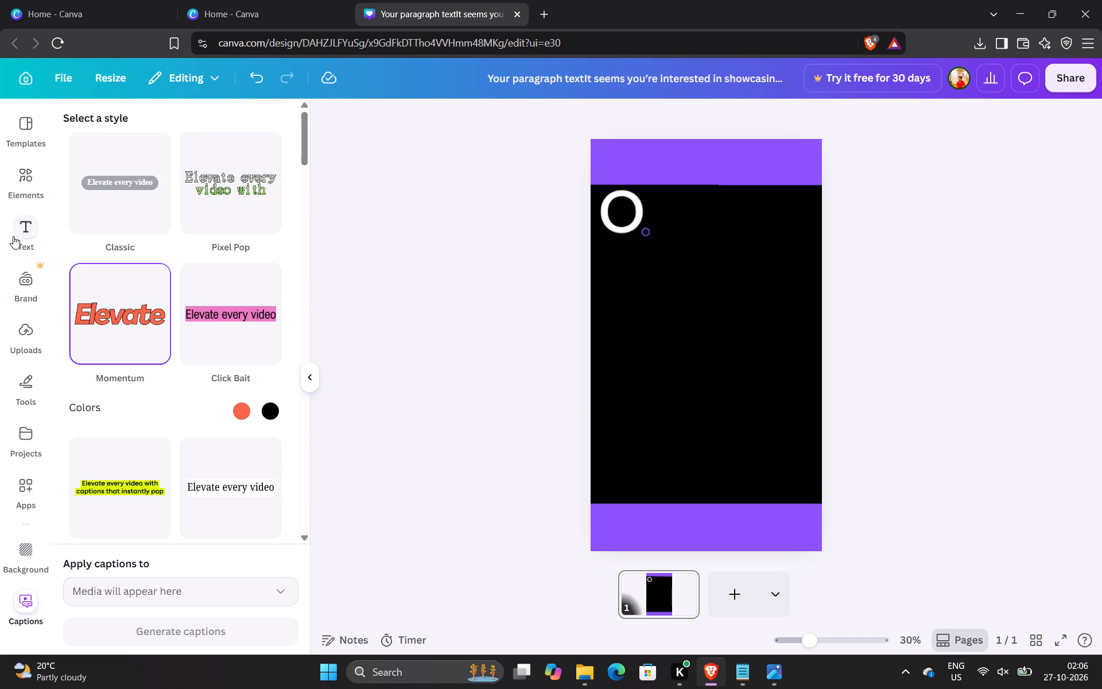
# Browse the ready-made font combinations for a text style that suits the Orbinest story.
pyautogui.click(13, 237)
pyautogui.scroll(-3, 170, 322)
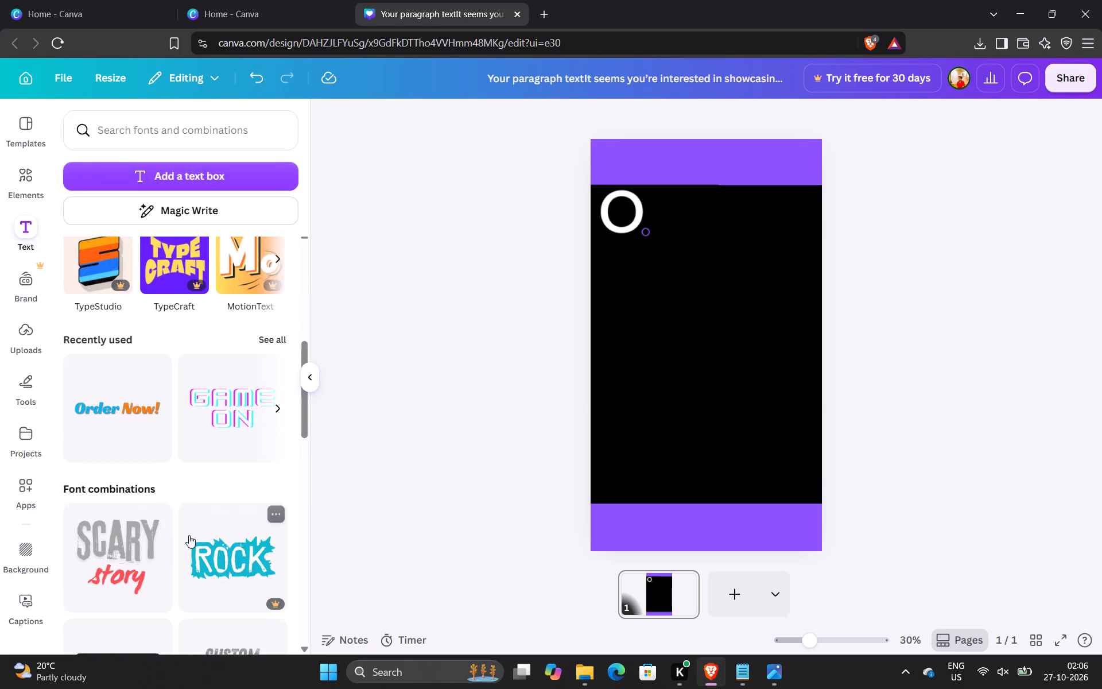
pyautogui.scroll(-6, 173, 523)
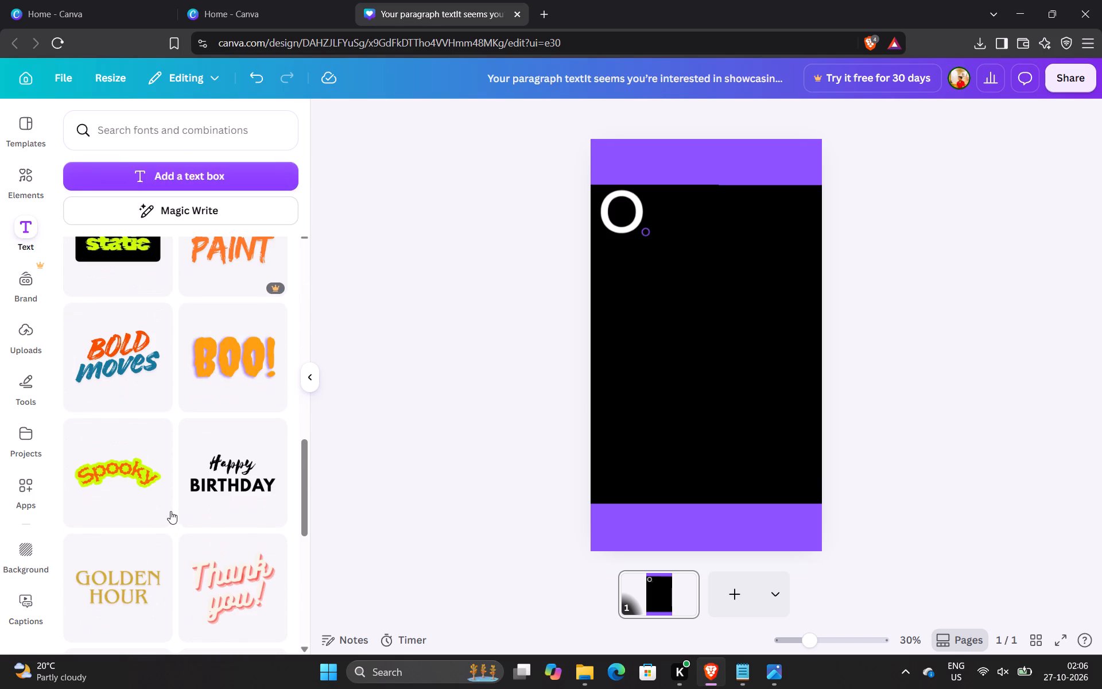
pyautogui.scroll(-4, 157, 499)
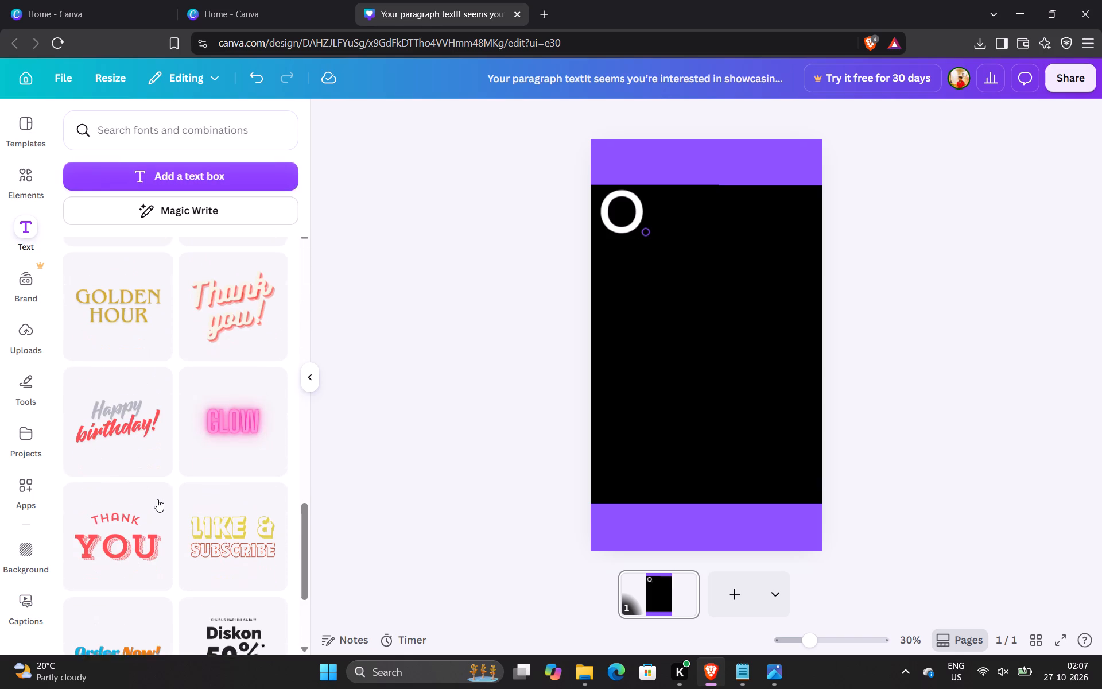
pyautogui.scroll(-3, 157, 499)
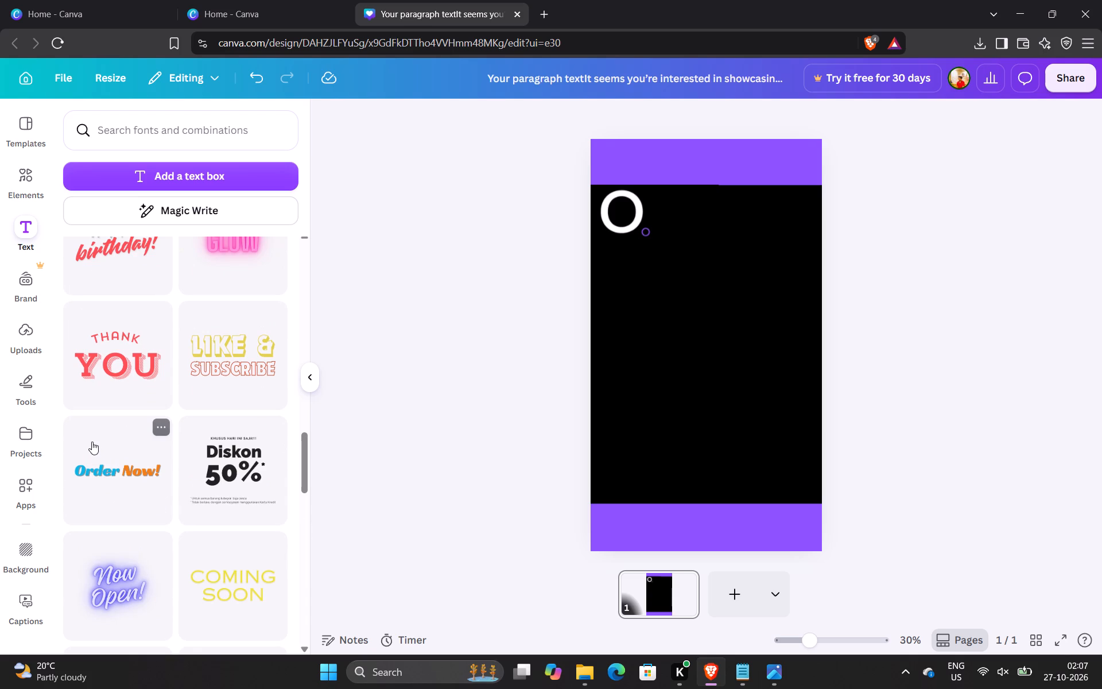
pyautogui.scroll(-5, 92, 442)
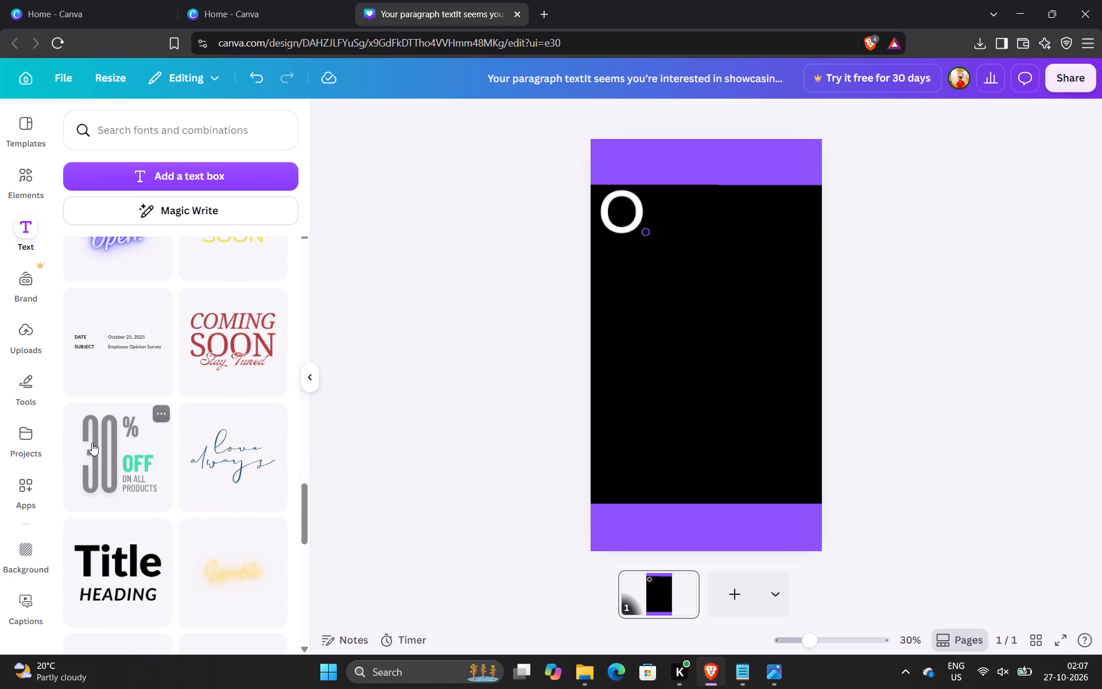
pyautogui.scroll(13, 92, 443)
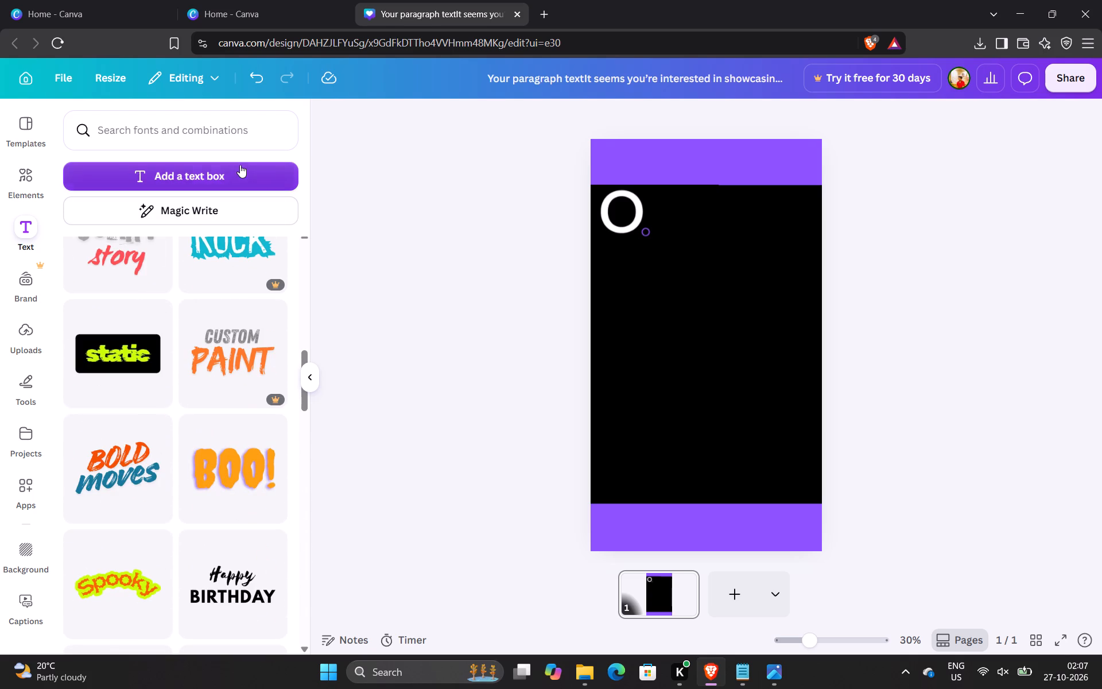
# Add a plain text box to the story reading "Orbinest".
pyautogui.click(240, 165)
pyautogui.press('BackSpace')
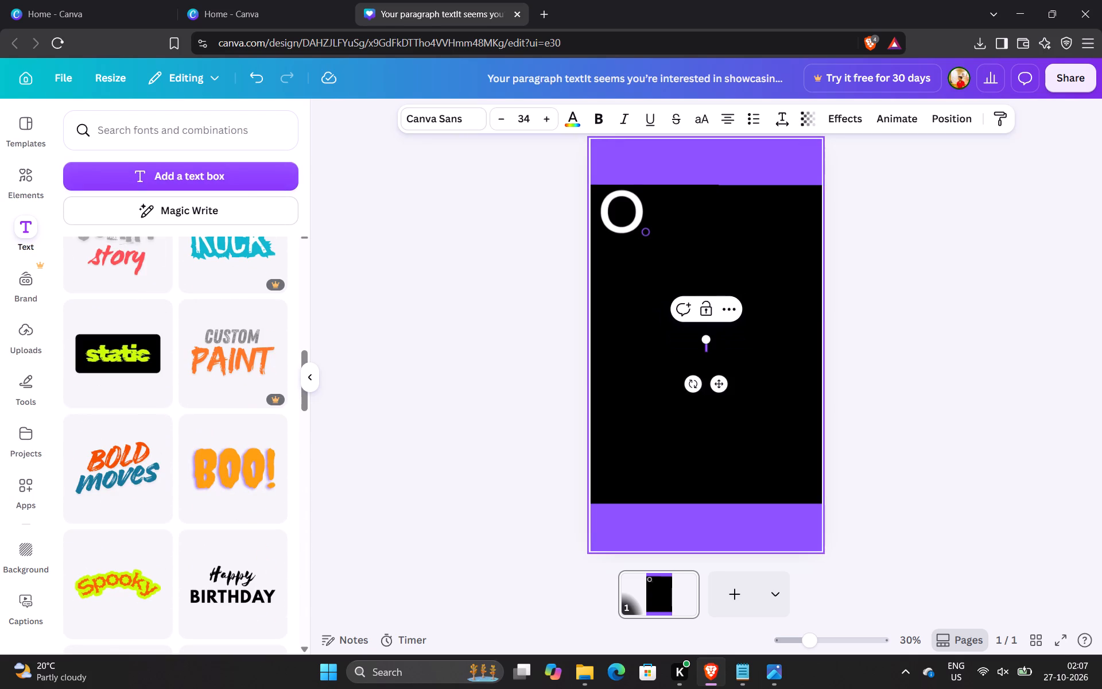
pyautogui.write('rb')
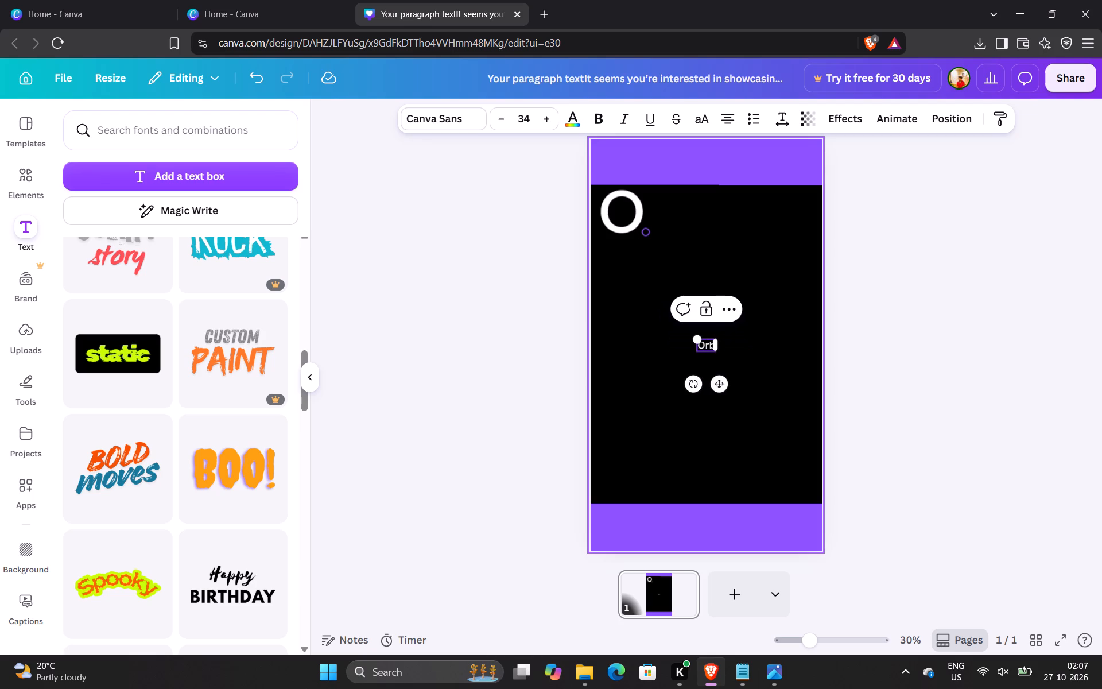
pyautogui.press('i')
pyautogui.press('n')
pyautogui.press('BackSpace')
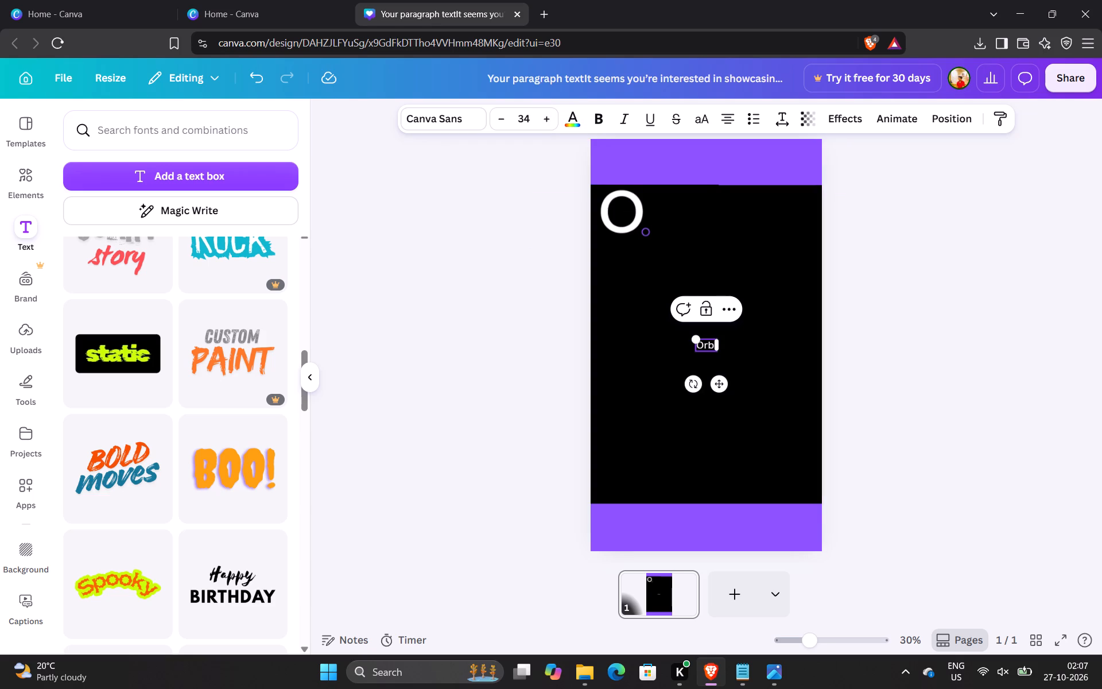
pyautogui.write('nest')
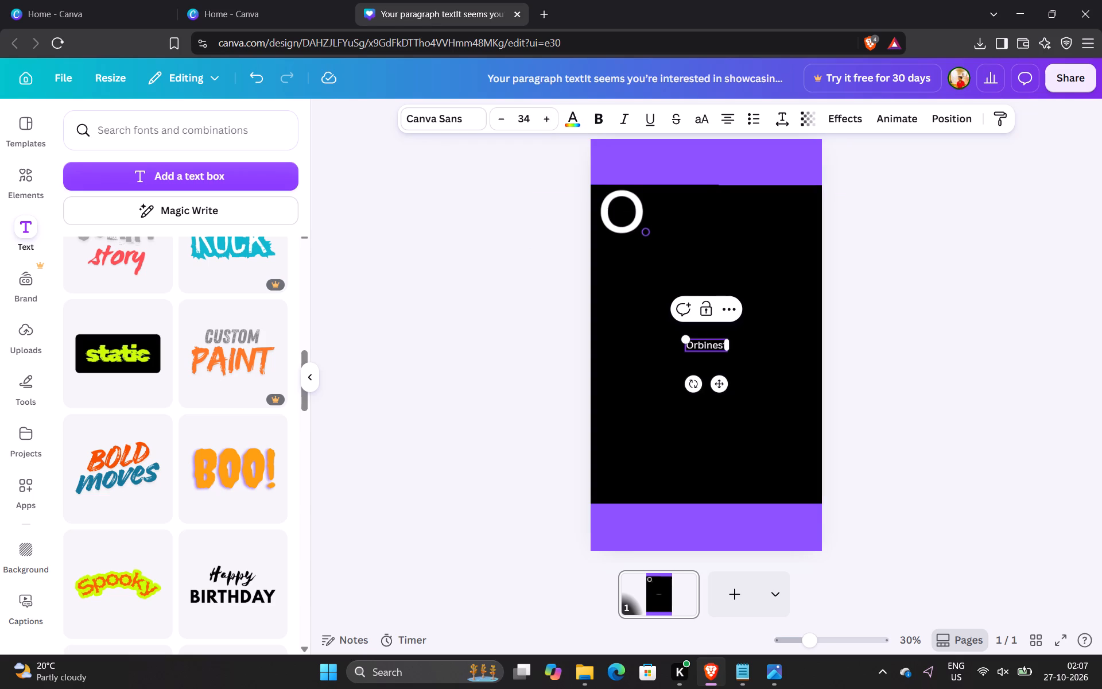
# Widen the Orbinest text box and colour only the "nest" letters in the design's purple.
pyautogui.moveTo(708, 344); pyautogui.dragTo(735, 344)
pyautogui.moveTo(735, 344); pyautogui.dragTo(721, 349)
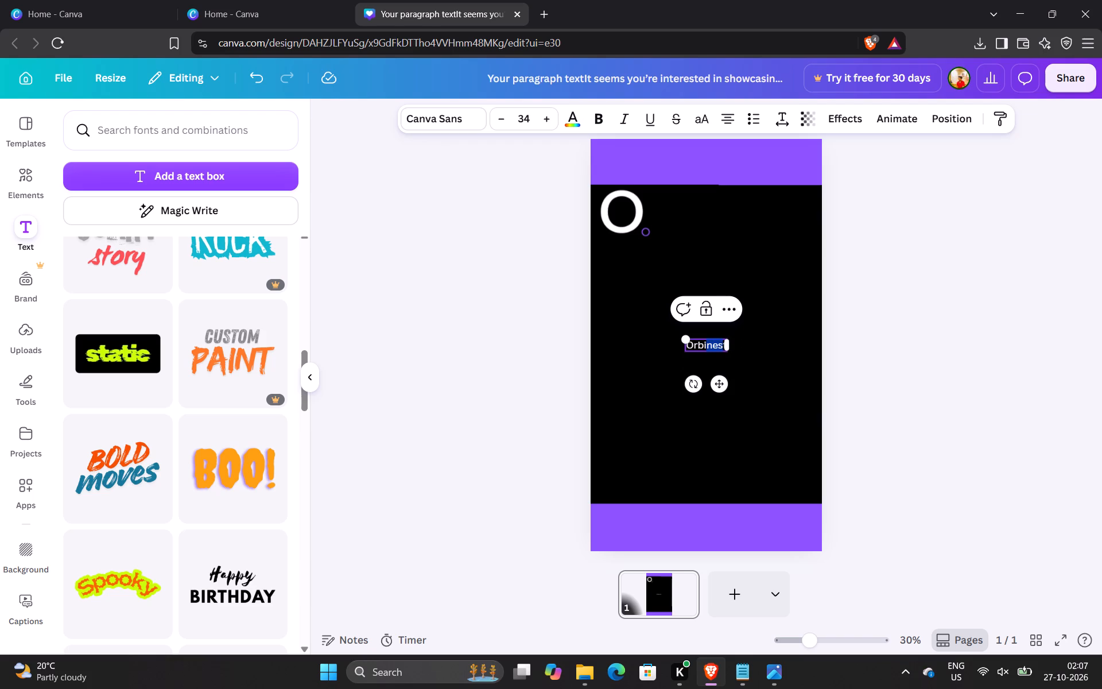
pyautogui.moveTo(721, 349); pyautogui.dragTo(721, 347)
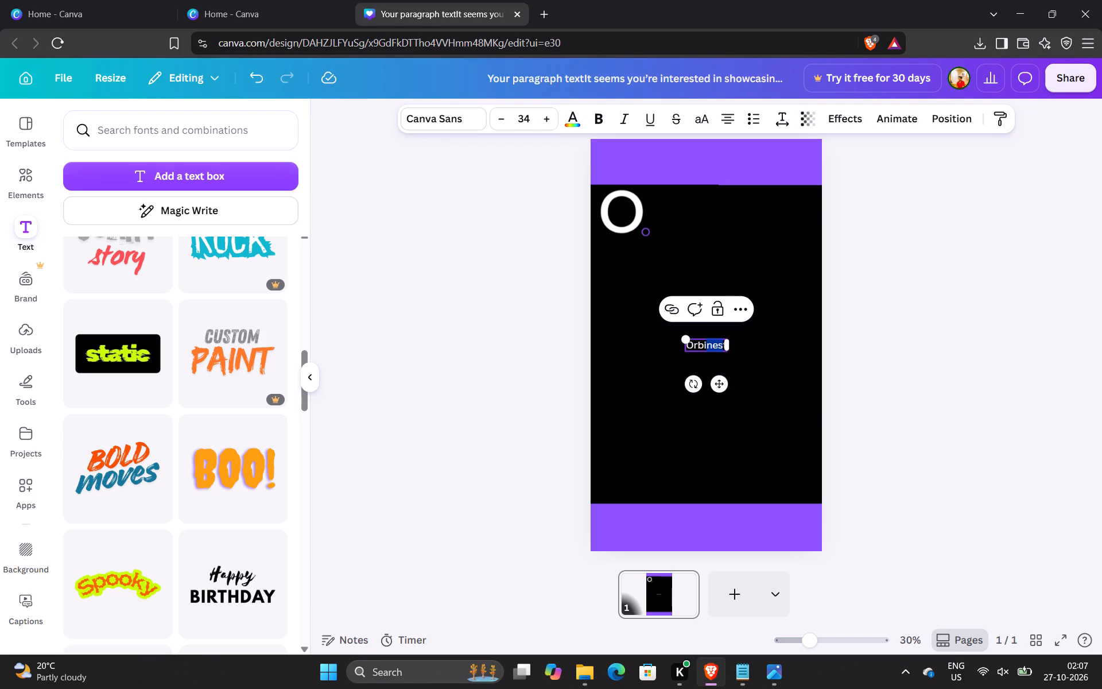
pyautogui.moveTo(727, 345); pyautogui.dragTo(773, 339)
pyautogui.moveTo(758, 342); pyautogui.dragTo(735, 343)
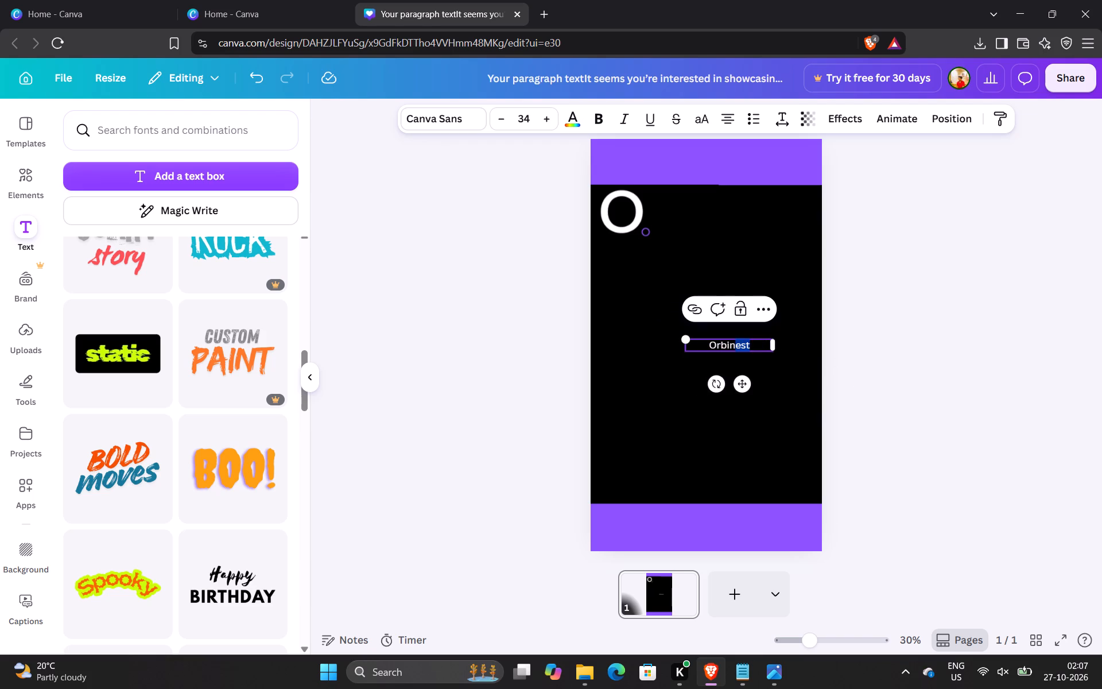
pyautogui.moveTo(735, 343); pyautogui.dragTo(731, 344)
pyautogui.click(566, 118)
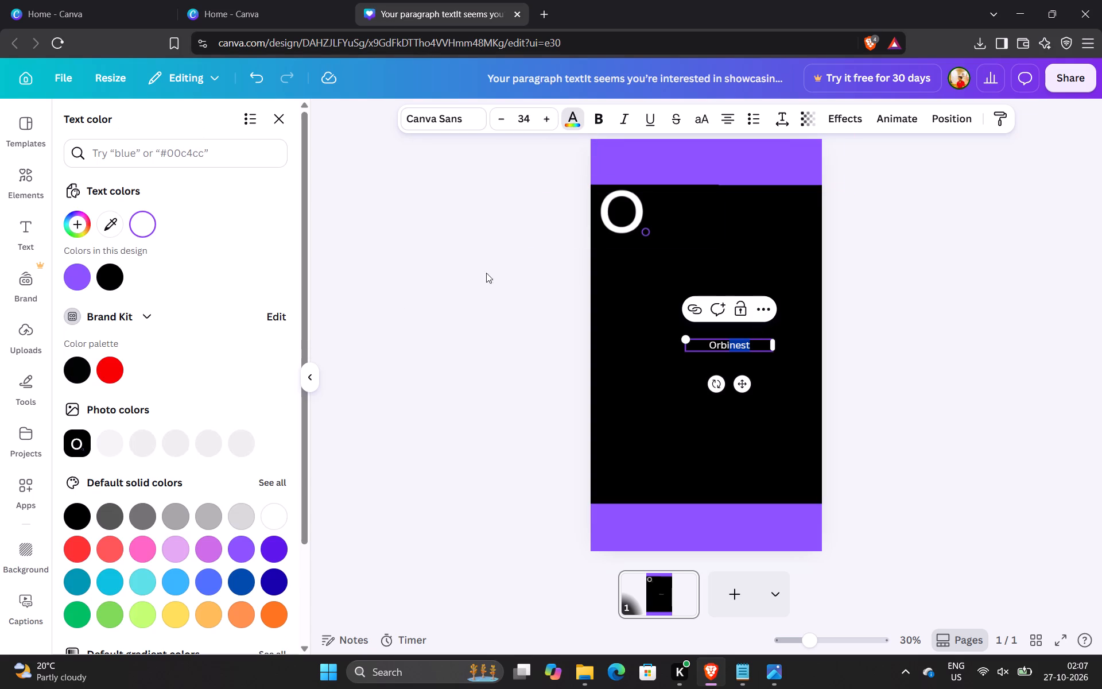
pyautogui.click(70, 280)
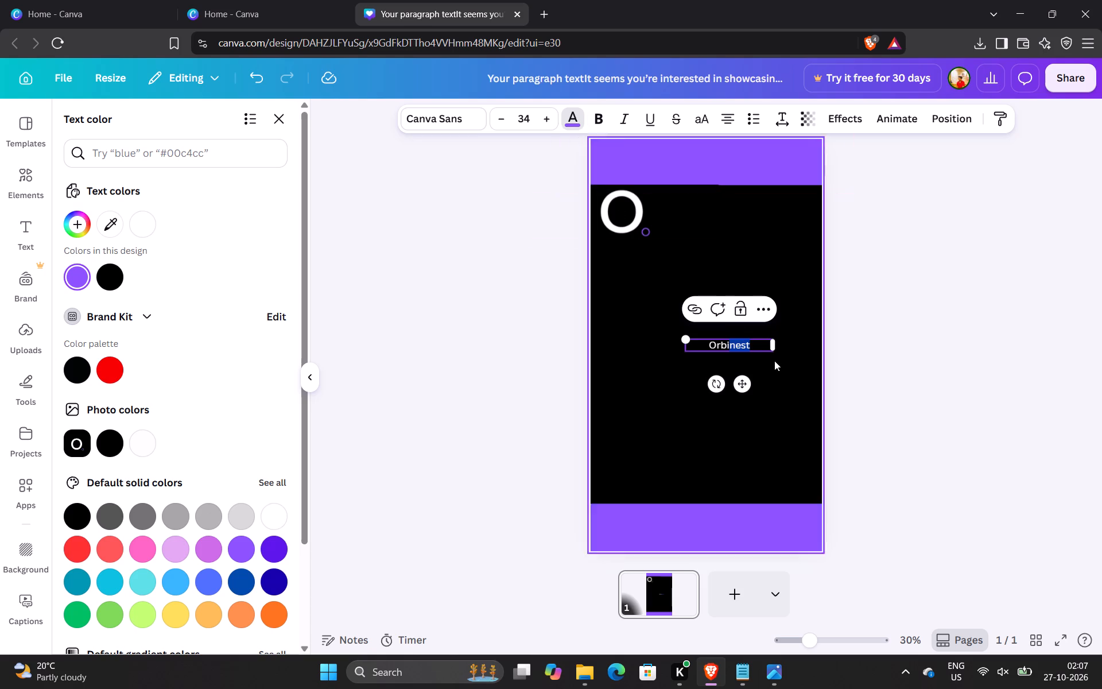
# Make the whole word "Orbinest" bold and, after trying Inter and Montserrat, set its font to Glacial Indifference.
pyautogui.tripleClick(737, 340)
pyautogui.click(607, 123)
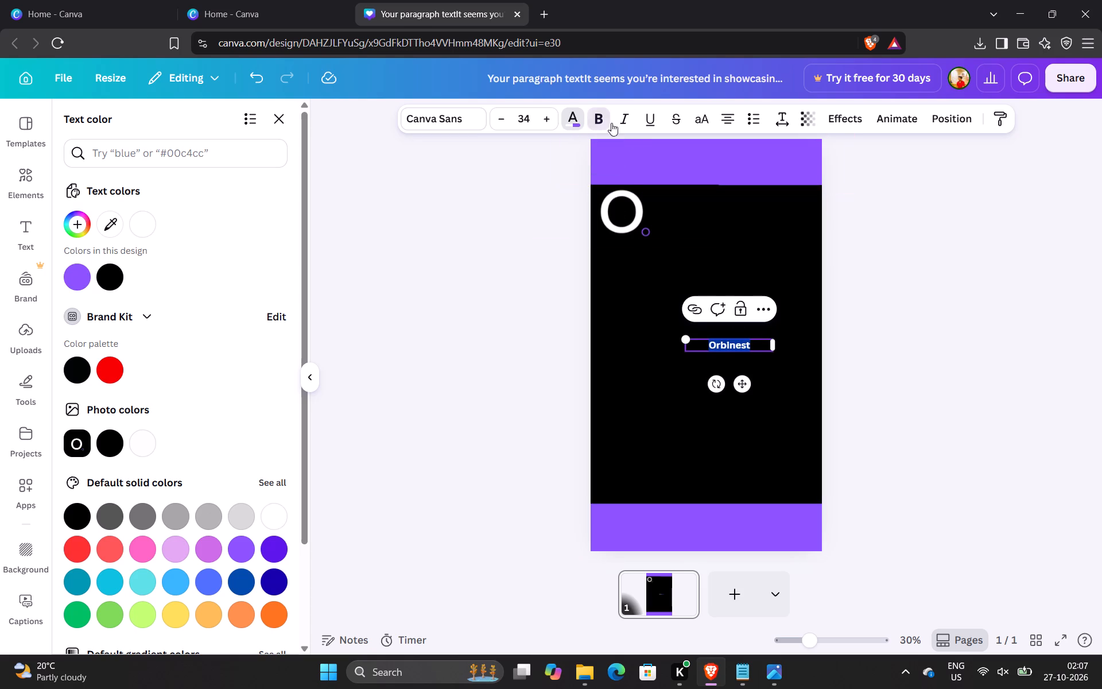
pyautogui.click(467, 121)
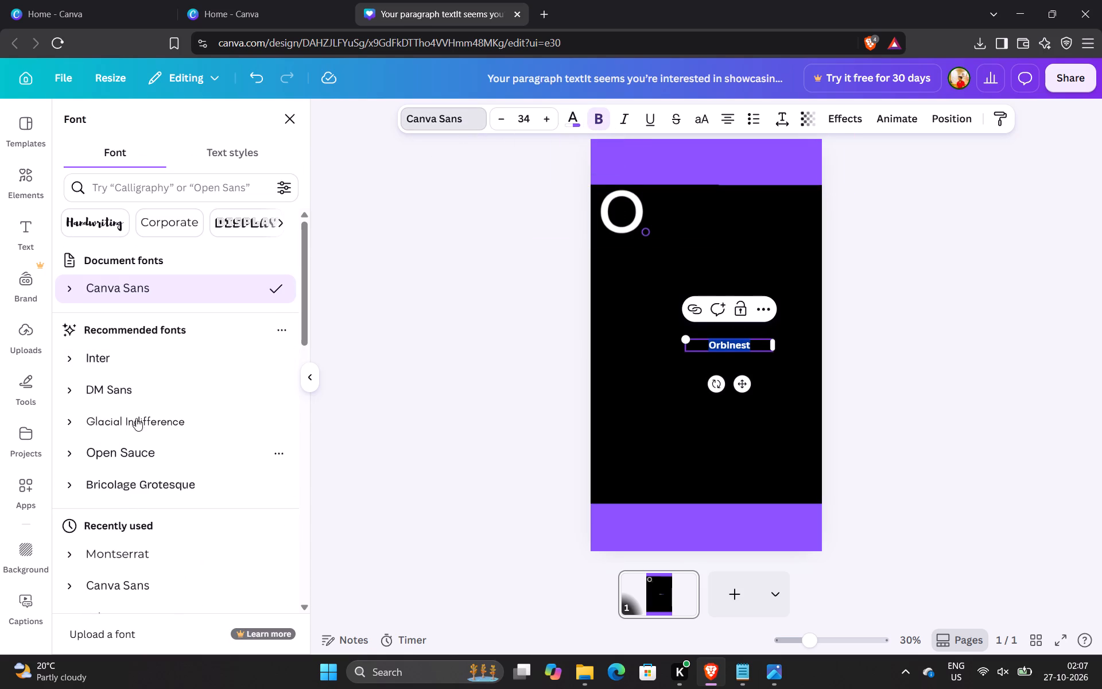
pyautogui.click(143, 362)
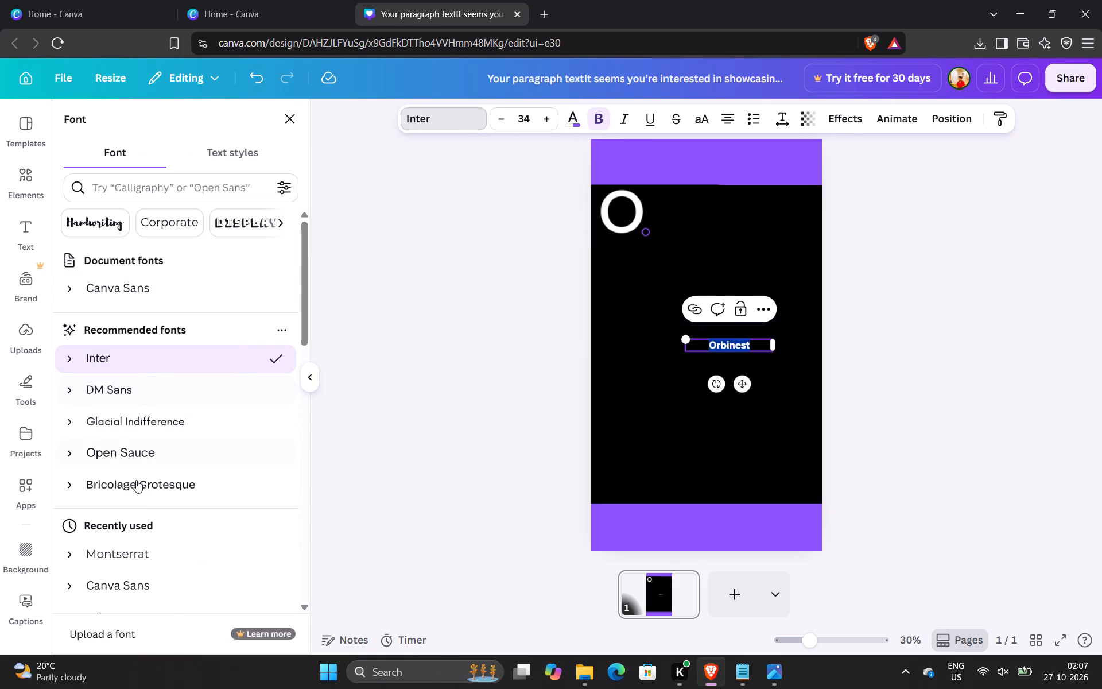
pyautogui.click(126, 555)
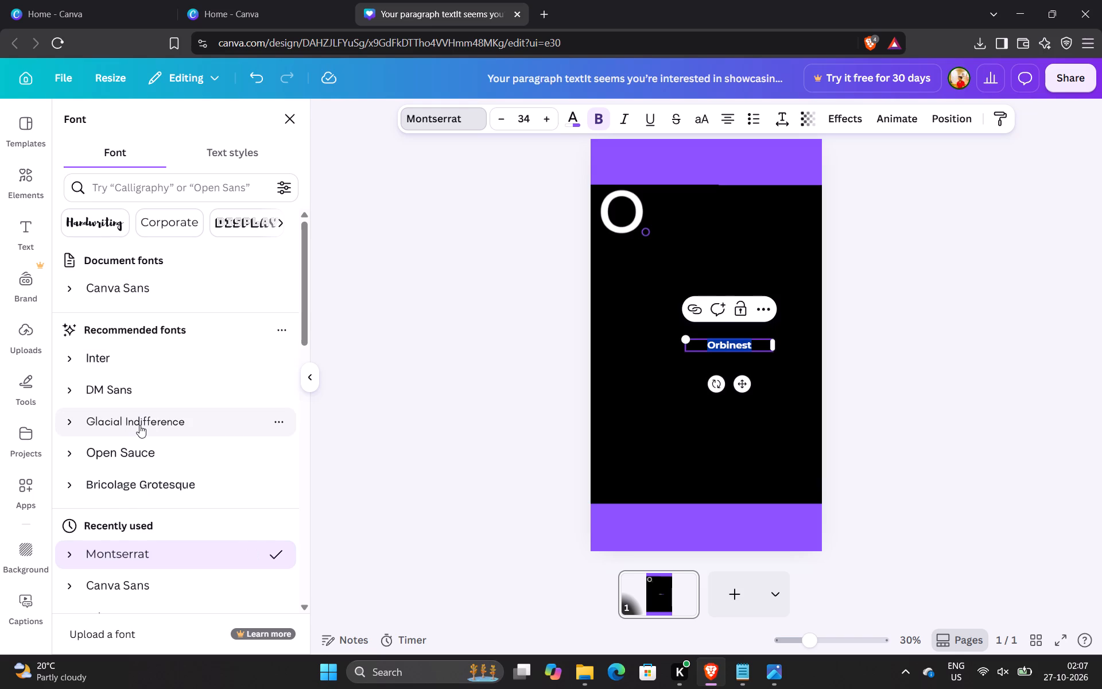
pyautogui.click(139, 425)
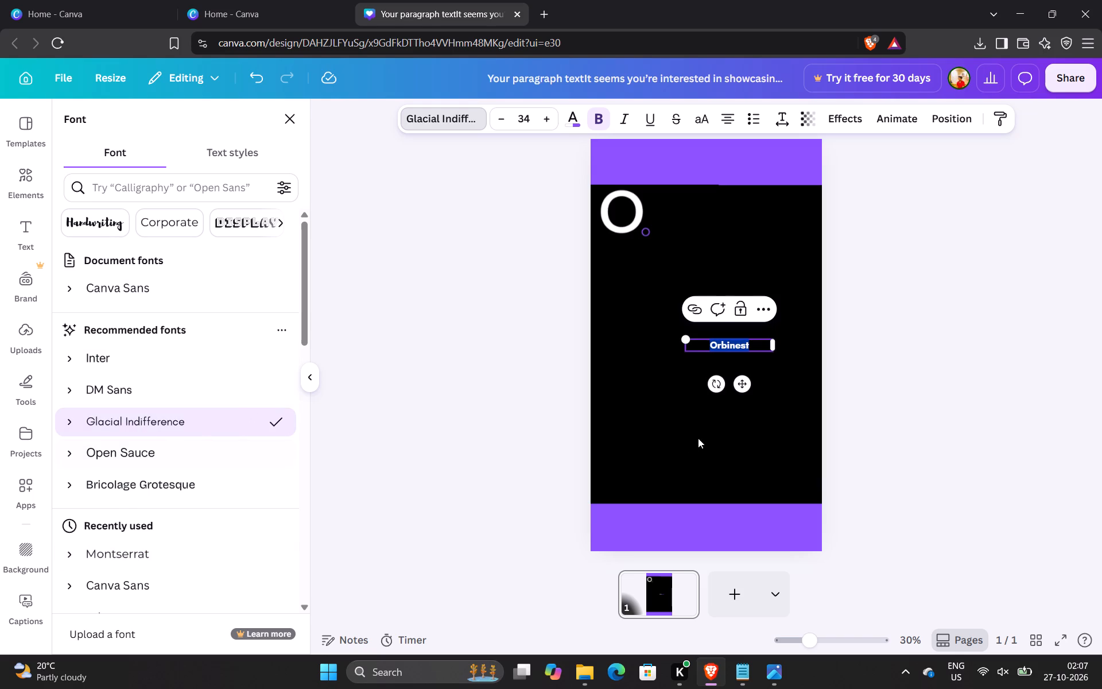
# Enlarge the Orbinest text to a font size of about 71.2 and move it up below the "o" logo.
pyautogui.click(705, 434)
pyautogui.click(731, 339)
pyautogui.moveTo(681, 337); pyautogui.dragTo(641, 311)
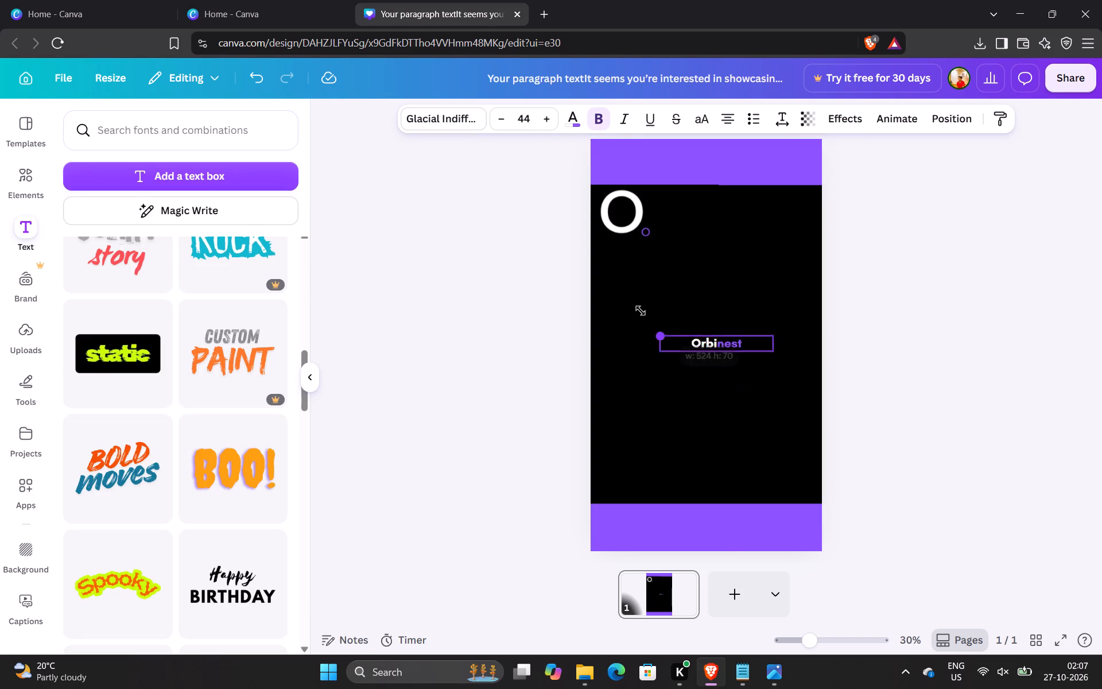
pyautogui.moveTo(641, 311); pyautogui.dragTo(630, 304)
pyautogui.moveTo(738, 342); pyautogui.dragTo(743, 292)
pyautogui.click(854, 289)
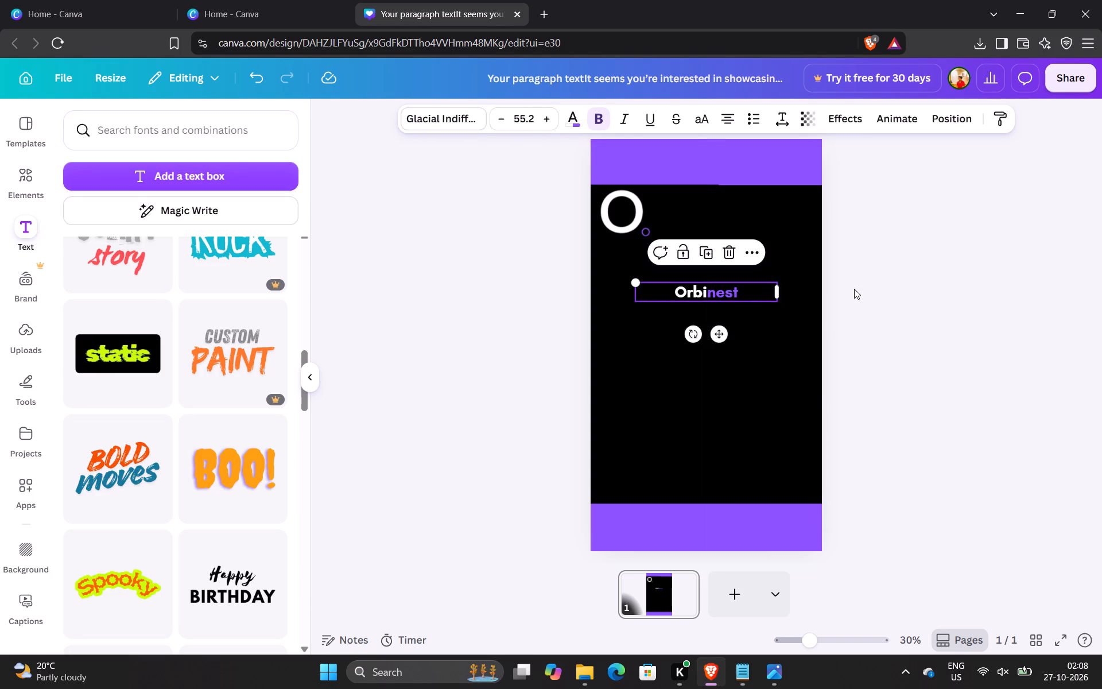
pyautogui.click(726, 291)
pyautogui.moveTo(633, 283); pyautogui.dragTo(593, 269)
pyautogui.moveTo(700, 332); pyautogui.dragTo(704, 329)
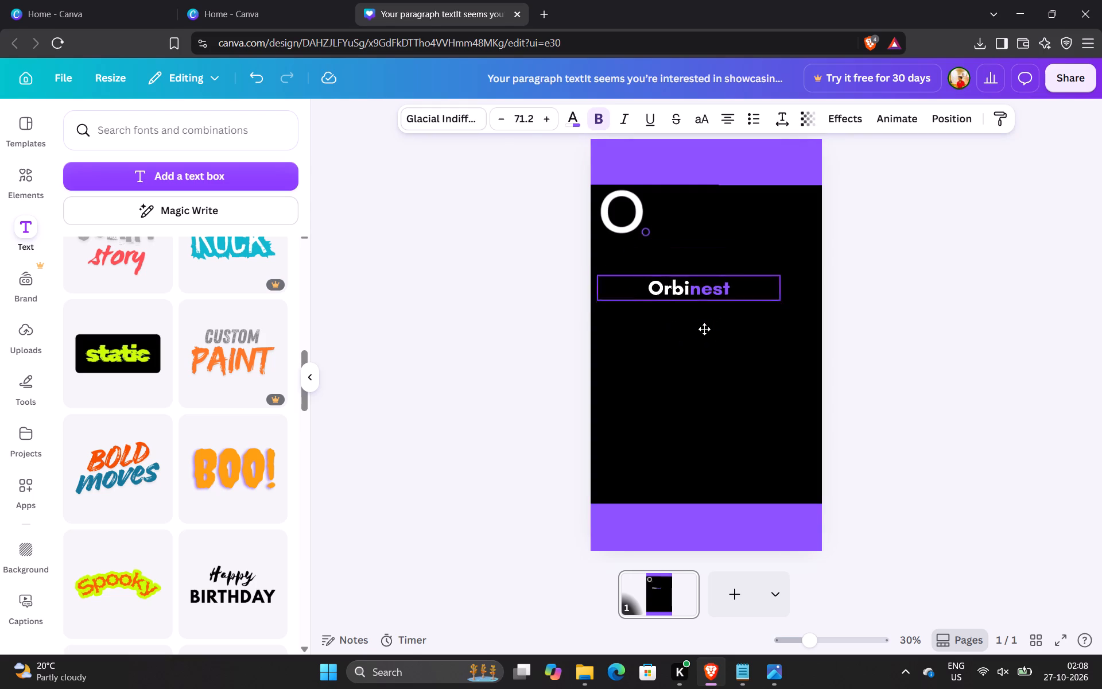
# Move the Orbinest text up beside the "o" logo, vertically aligned with the logo's centre.
pyautogui.moveTo(704, 329); pyautogui.dragTo(719, 256)
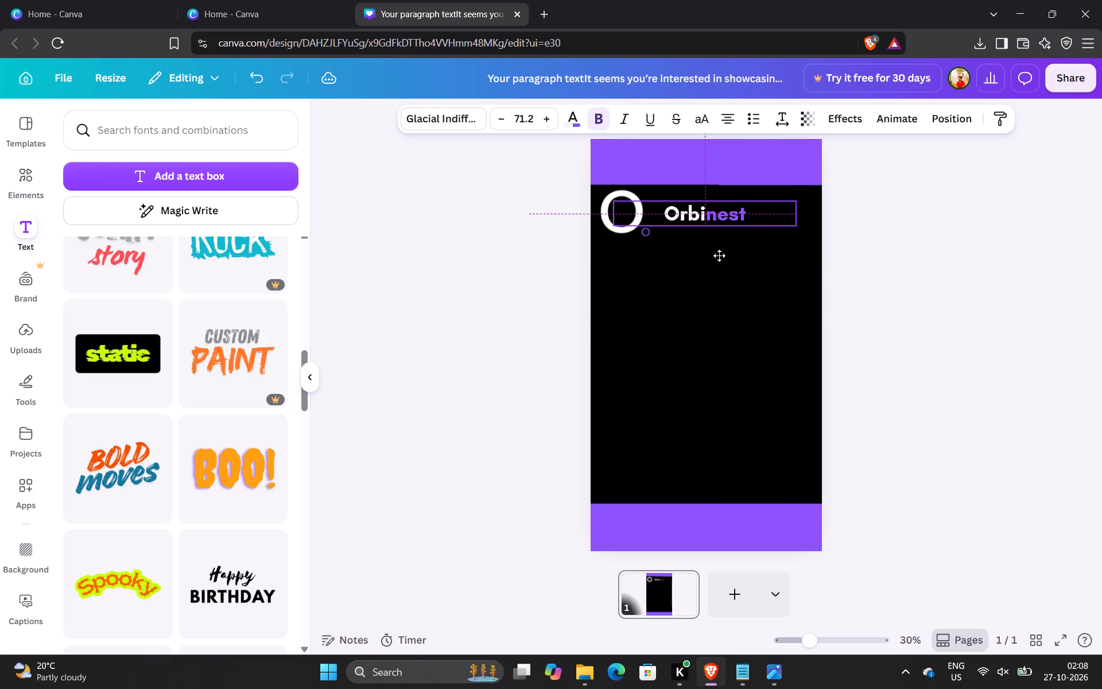
pyautogui.moveTo(719, 256); pyautogui.dragTo(720, 256)
pyautogui.click(865, 265)
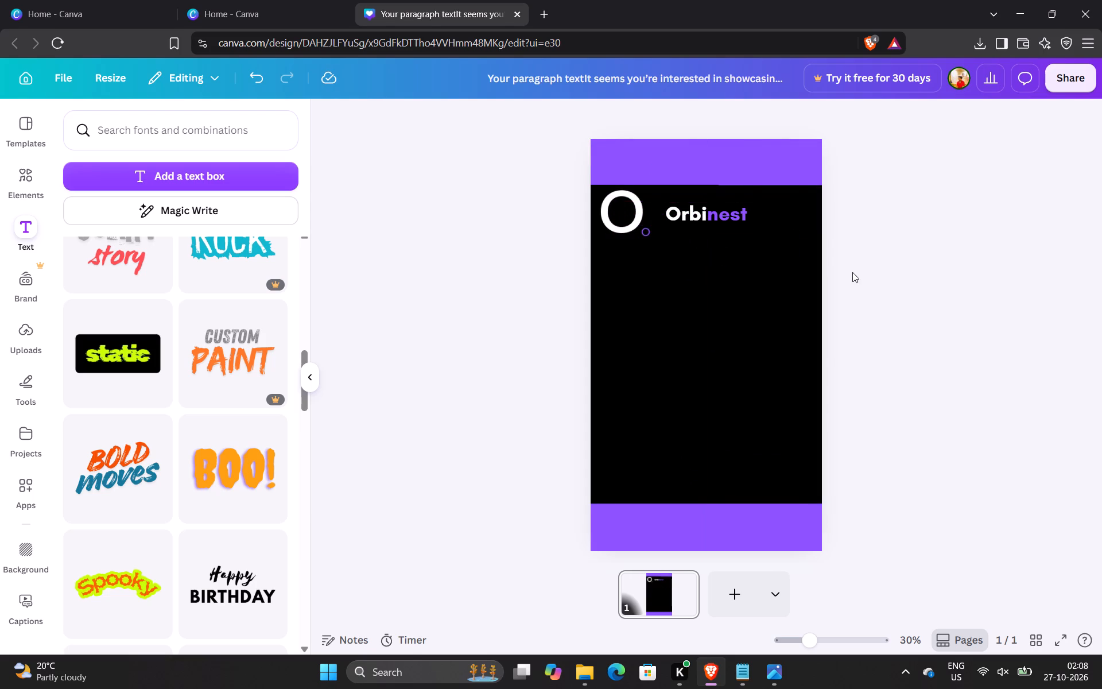
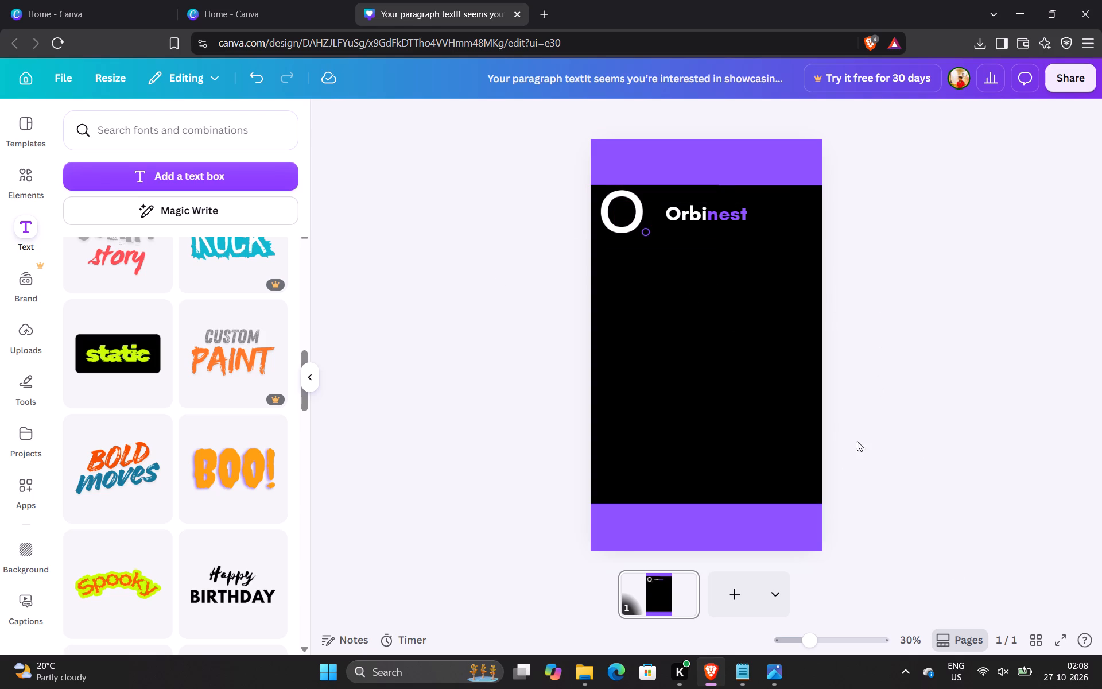
# Capture a screen snip of the whole story design, from the upper violet bar down to the lower one.
pyautogui.press('shift+super+s')
pyautogui.moveTo(580, 134); pyautogui.dragTo(833, 444)
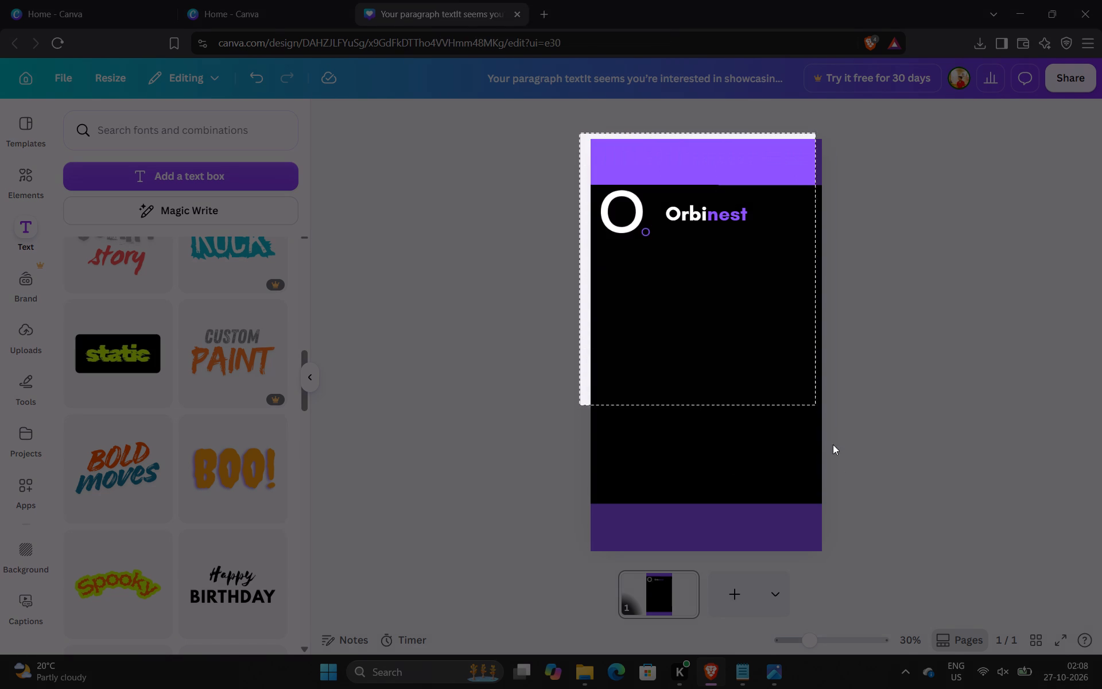
pyautogui.moveTo(833, 444); pyautogui.dragTo(843, 551)
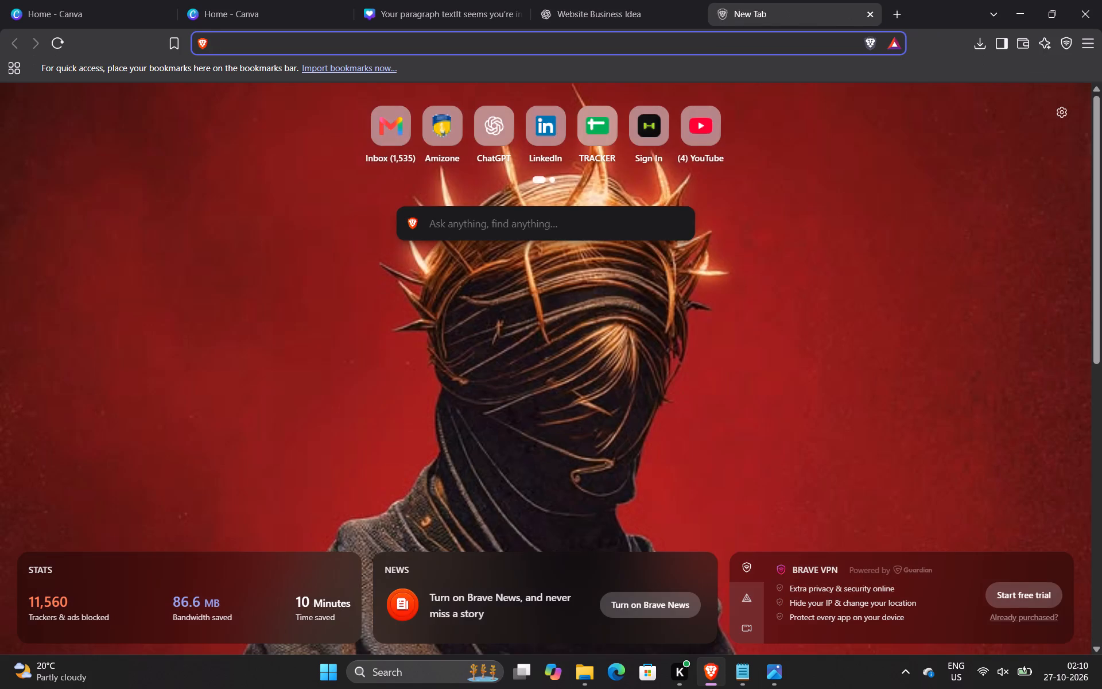
pyautogui.write('school animated image')
pyautogui.press('Return')
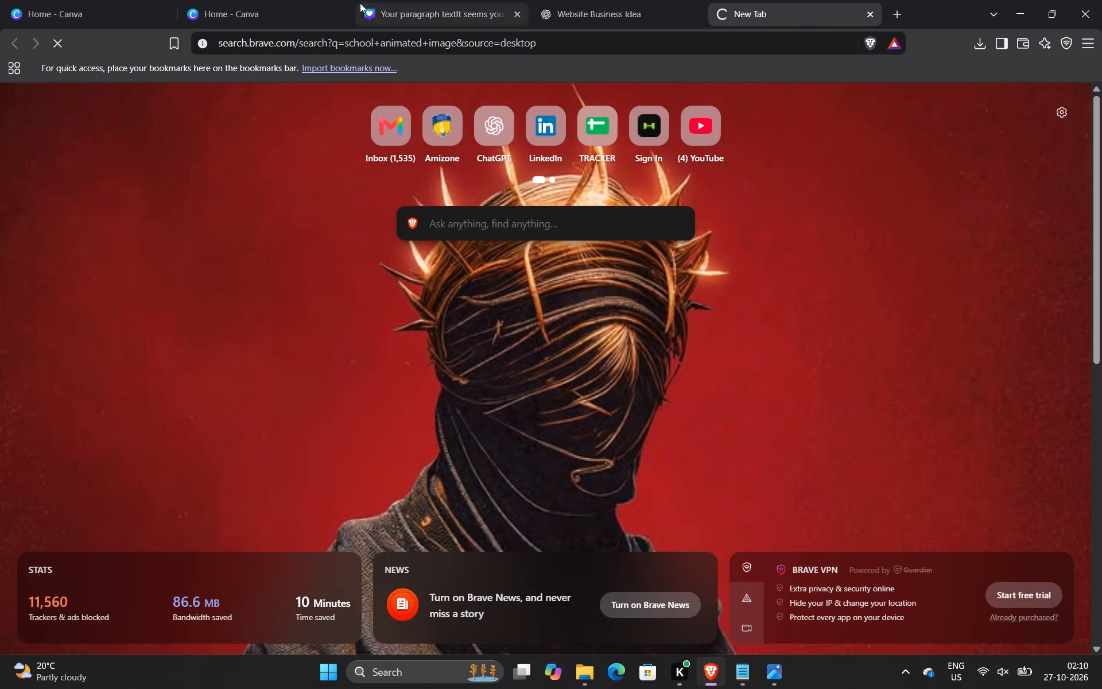
pyautogui.click(208, 138)
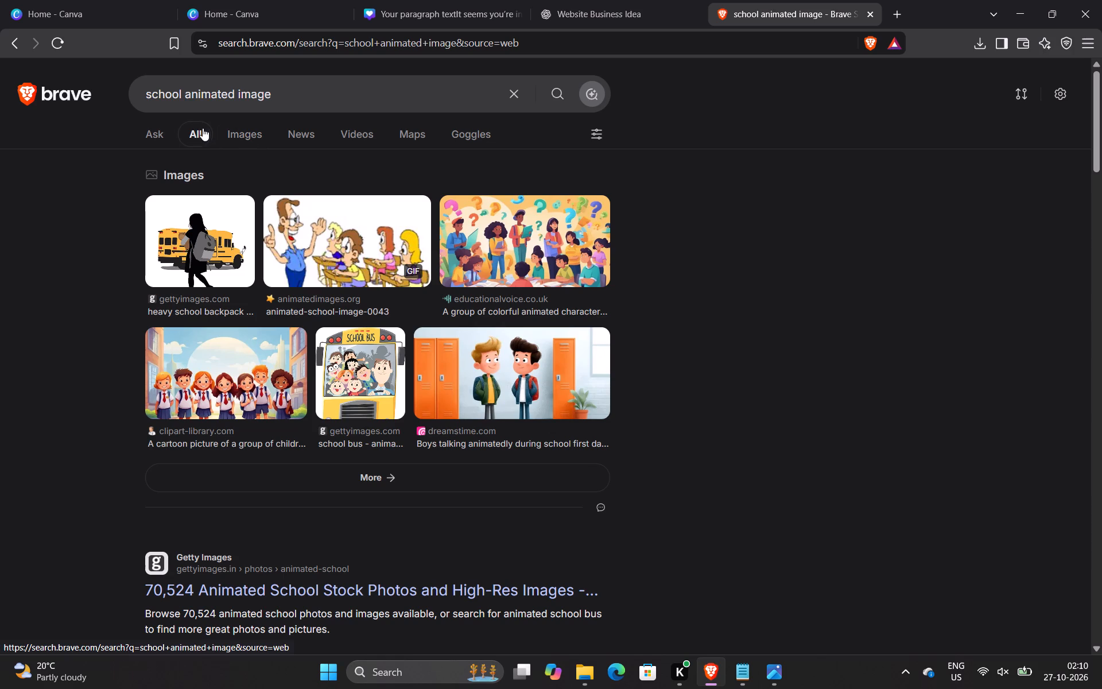
pyautogui.click(240, 137)
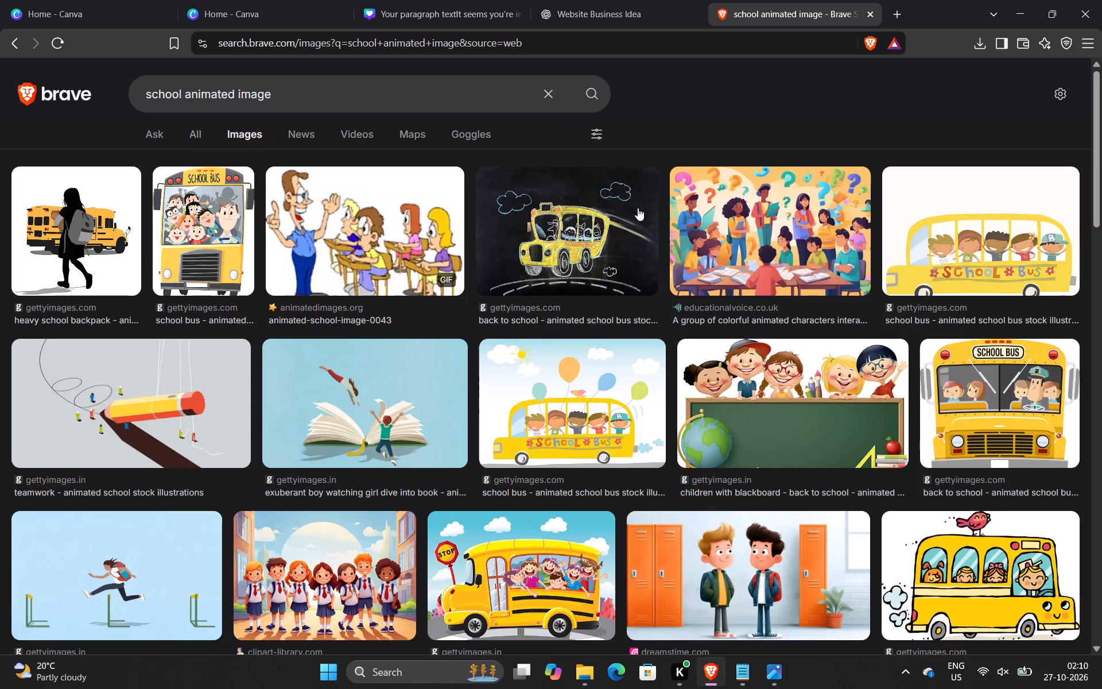
pyautogui.scroll(-6, 638, 207)
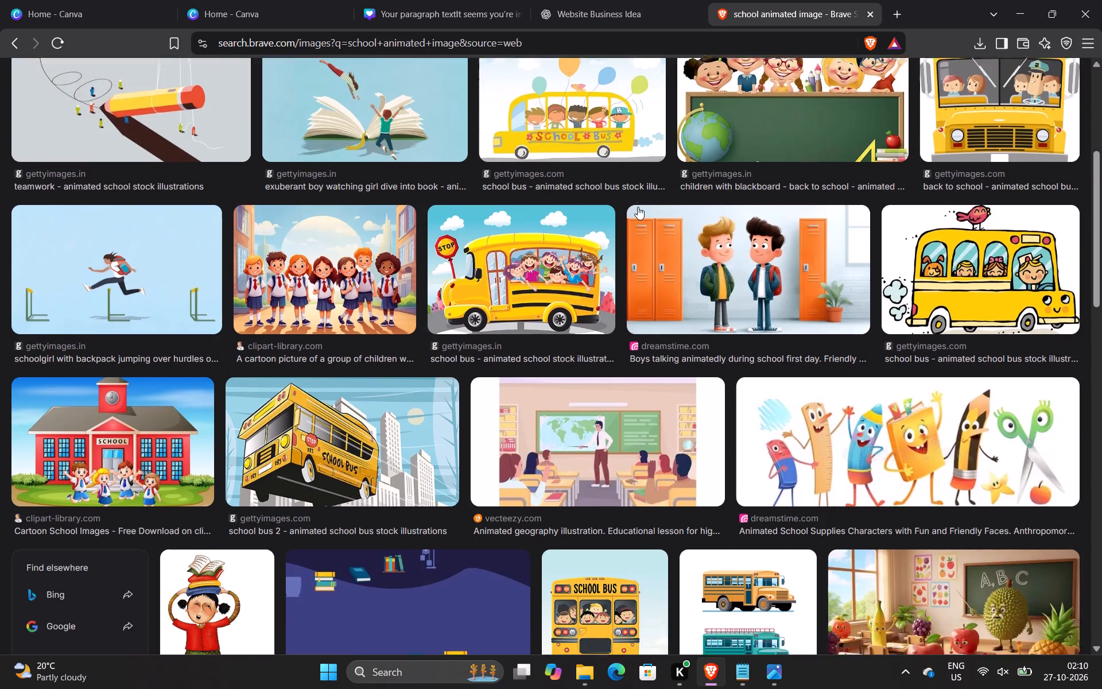
pyautogui.scroll(-2, 638, 207)
pyautogui.scroll(4, 638, 205)
pyautogui.scroll(4, 583, 189)
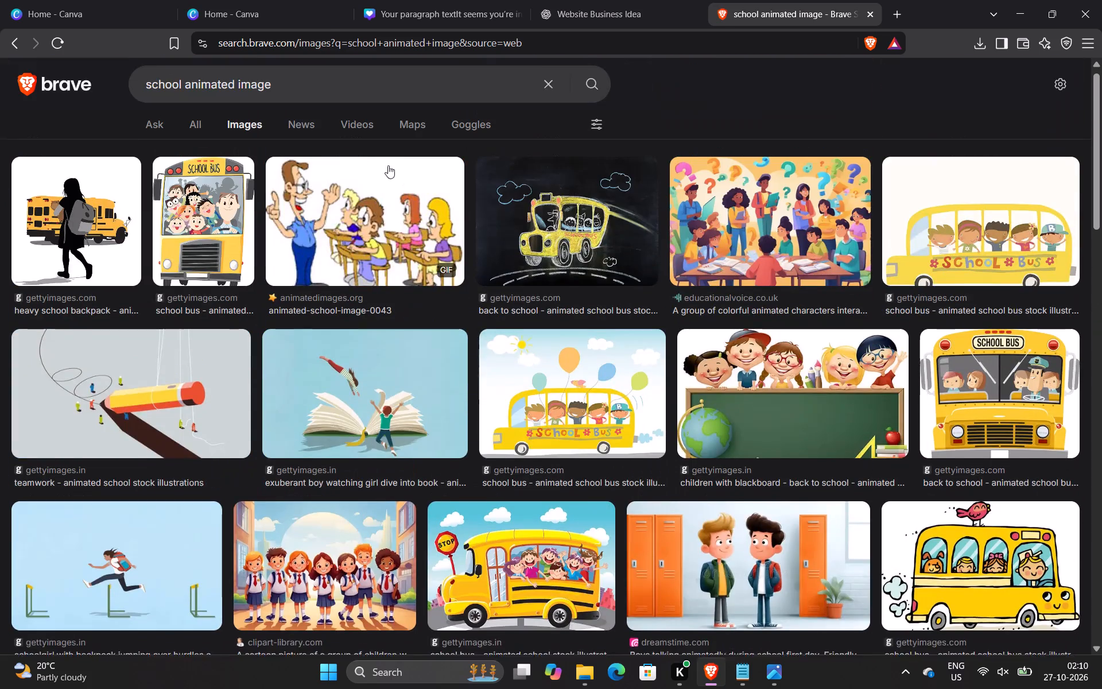
# Refine the image search to "school building animated image" and copy the picture of the yellow school on a black background.
pyautogui.click(183, 92)
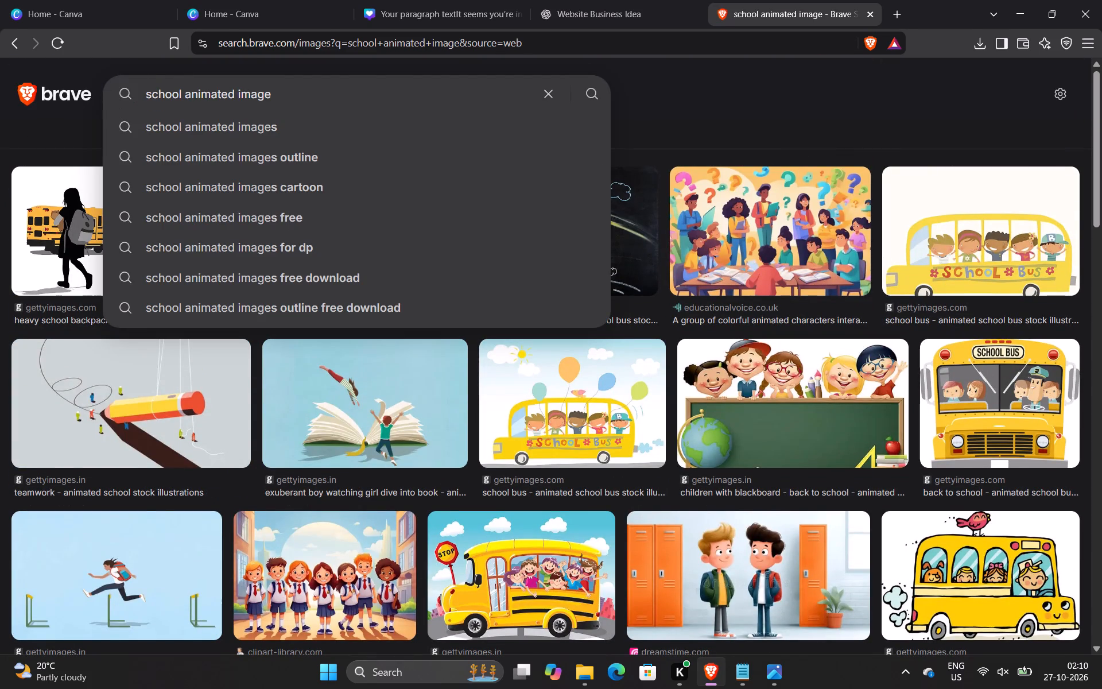
pyautogui.press('space')
pyautogui.write('building\\')
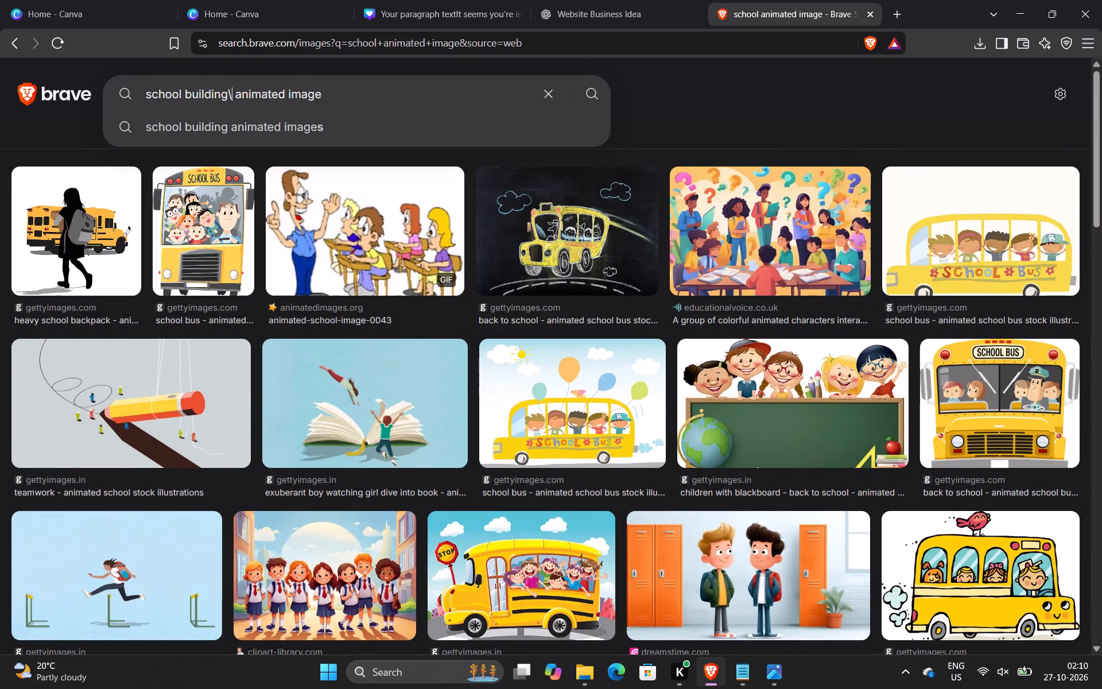
pyautogui.press('BackSpace')
pyautogui.press('Return')
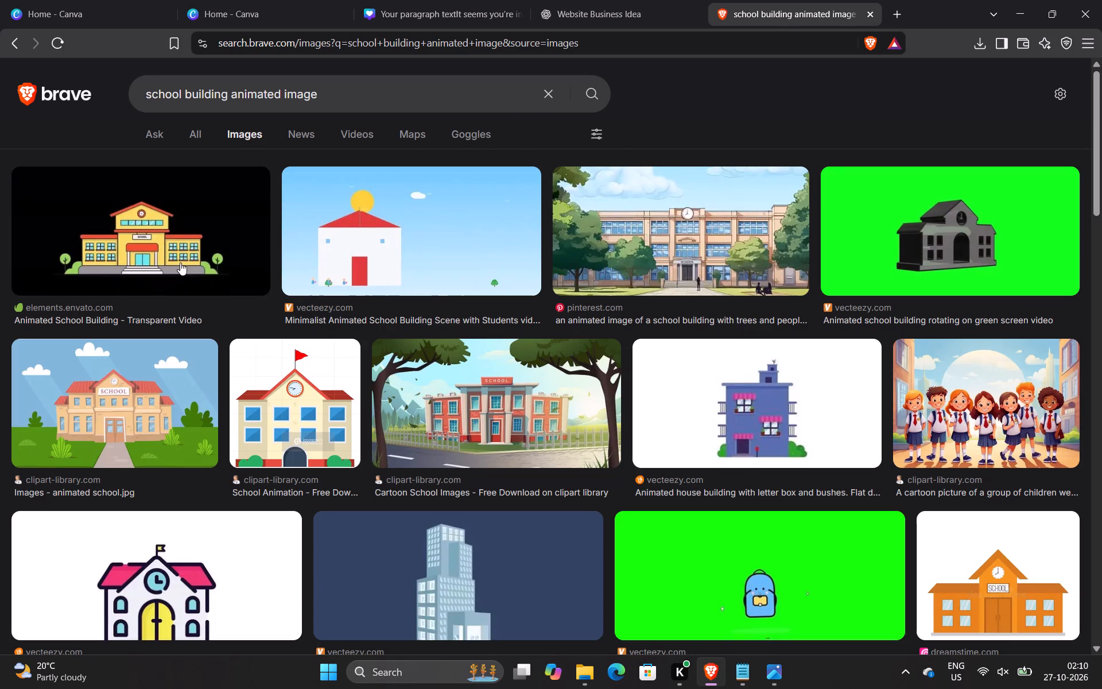
pyautogui.rightClick(166, 219)
pyautogui.click(211, 278)
# Remove the school picture's background on remove.bg and copy the resulting cut-out image.
pyautogui.click(908, 7)
pyautogui.write('rem')
pyautogui.hotkey('ctrl', 't')
pyautogui.write('remov')
pyautogui.click(610, 220)
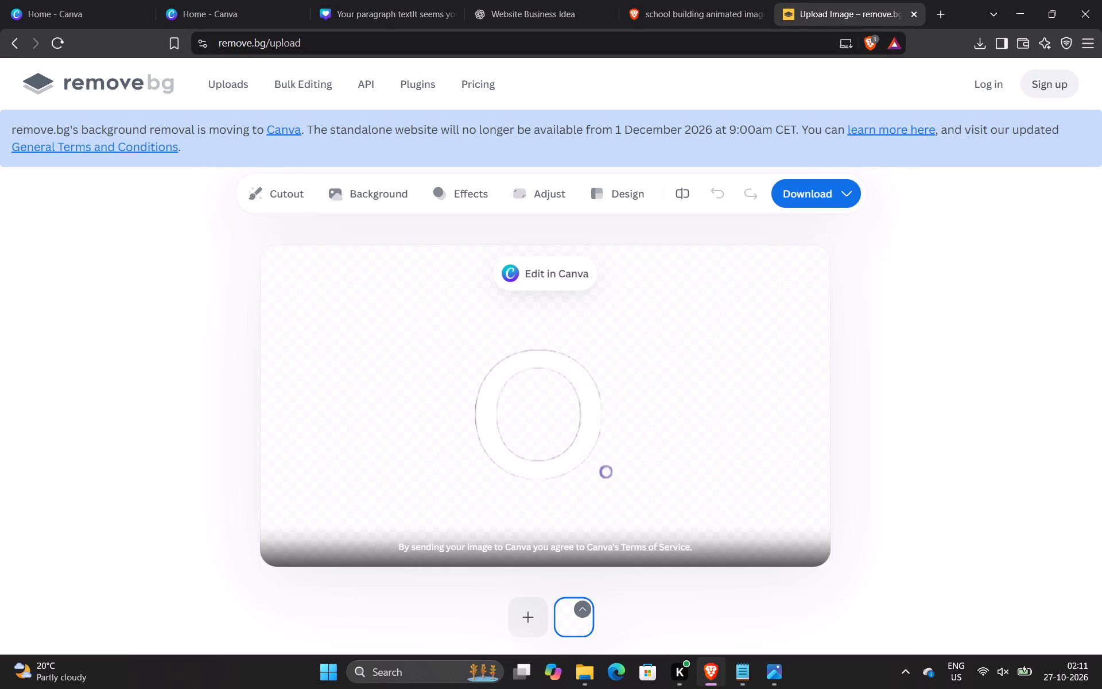
pyautogui.hotkey('ctrl', 'v')
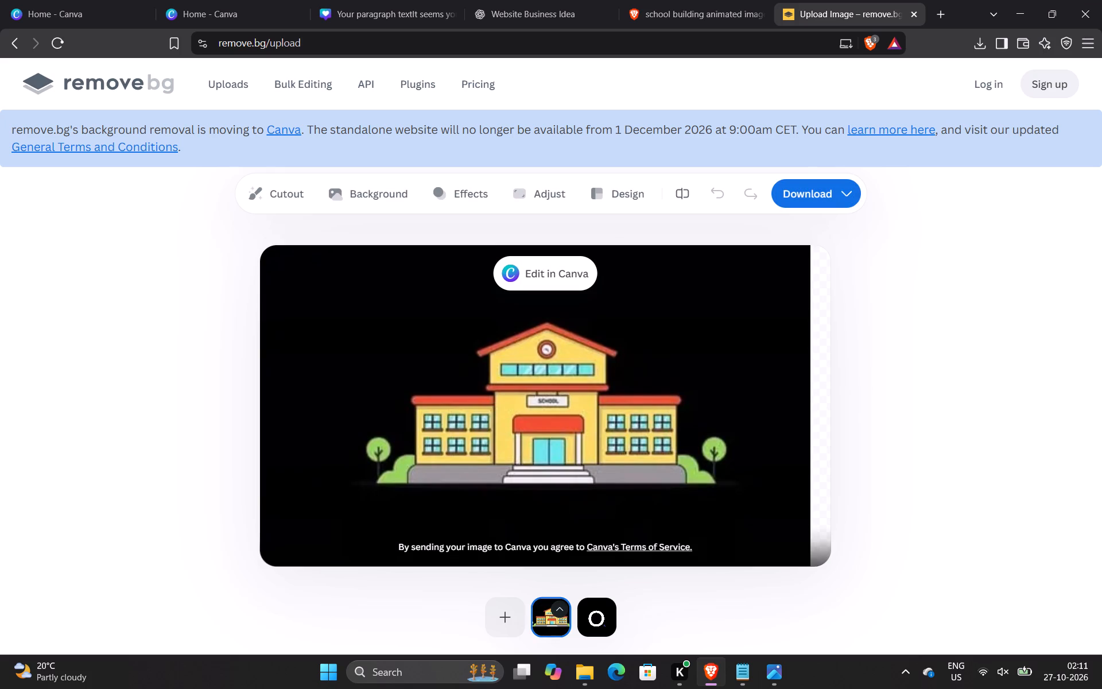
pyautogui.rightClick(551, 388)
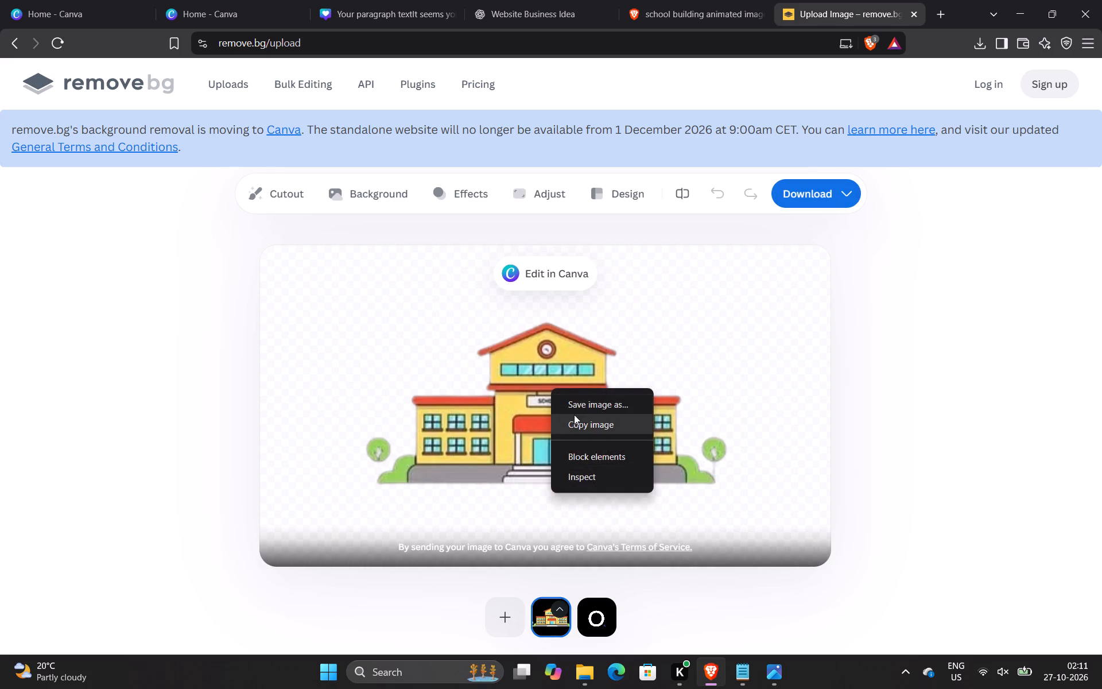
pyautogui.click(576, 420)
# Paste the school cut-out into the Canva story, shrink it and place it at the page's left edge below the "o" logo.
pyautogui.click(344, 0)
pyautogui.click(668, 322)
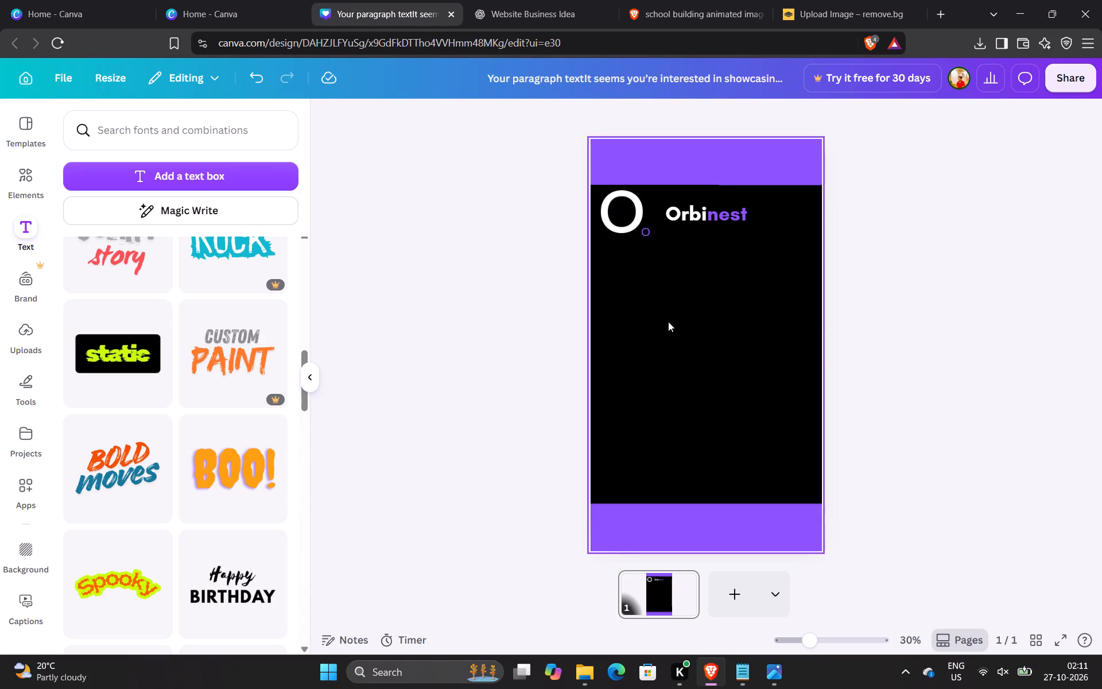
pyautogui.hotkey('ctrl', 'v')
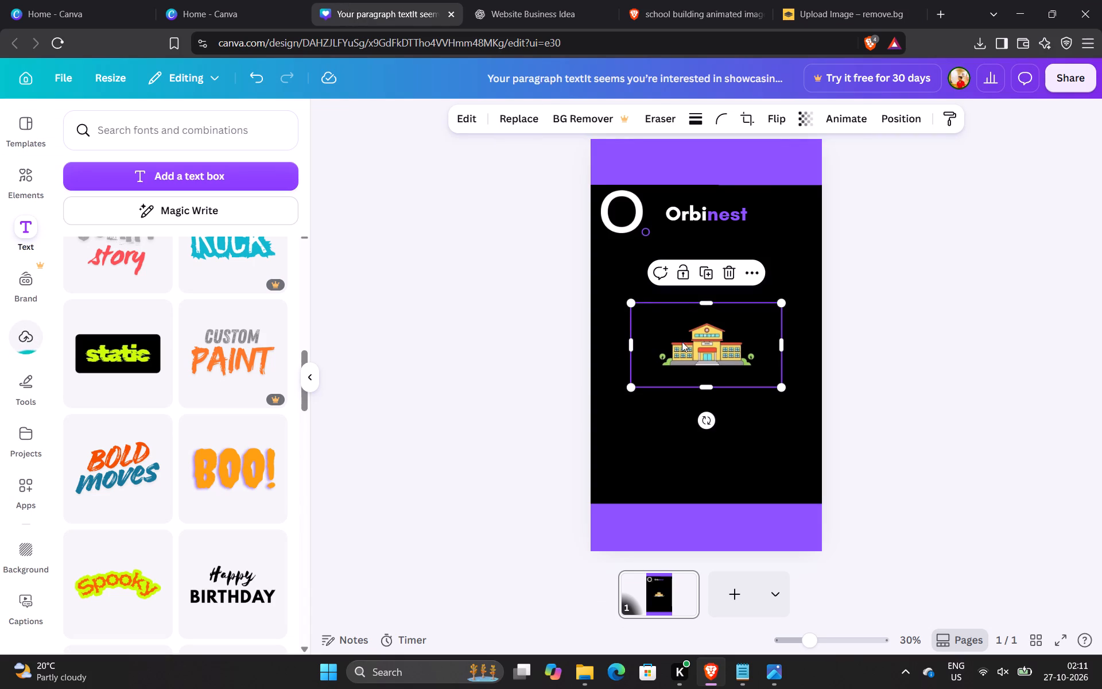
pyautogui.moveTo(632, 304); pyautogui.dragTo(692, 345)
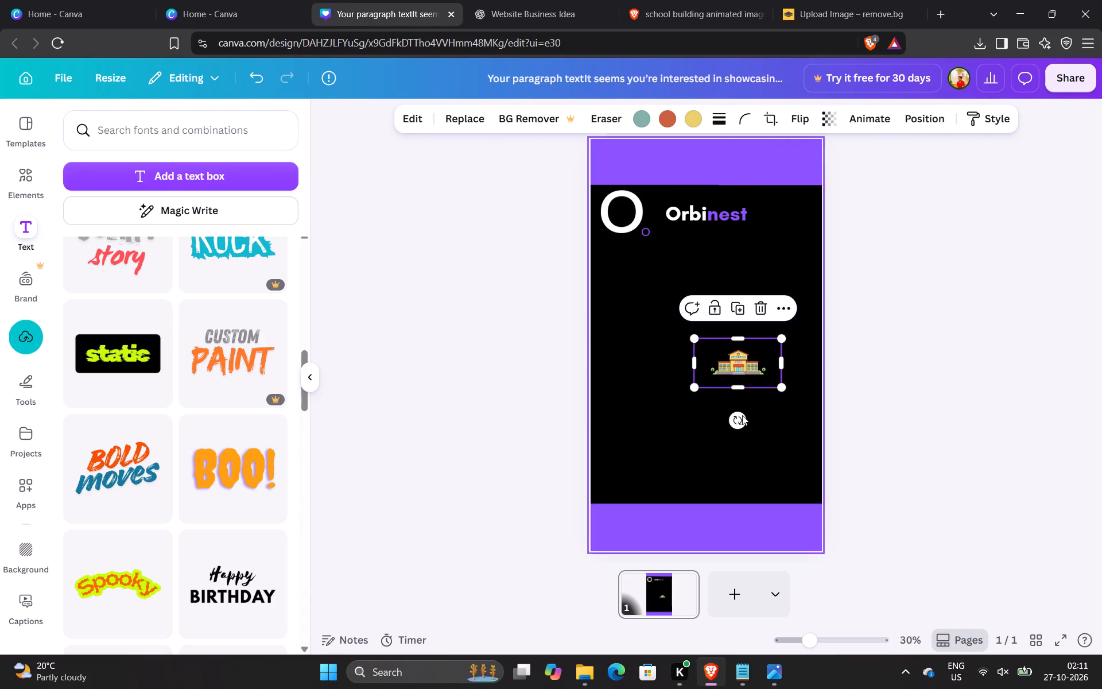
pyautogui.moveTo(739, 376); pyautogui.dragTo(631, 312)
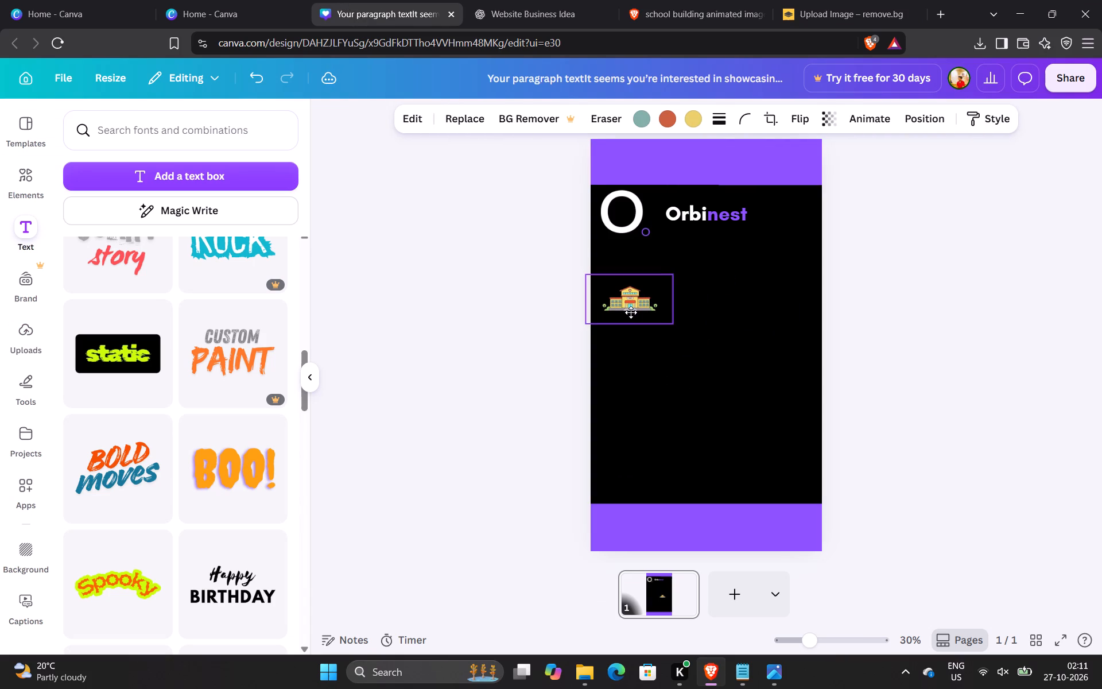
pyautogui.moveTo(631, 312); pyautogui.dragTo(636, 305)
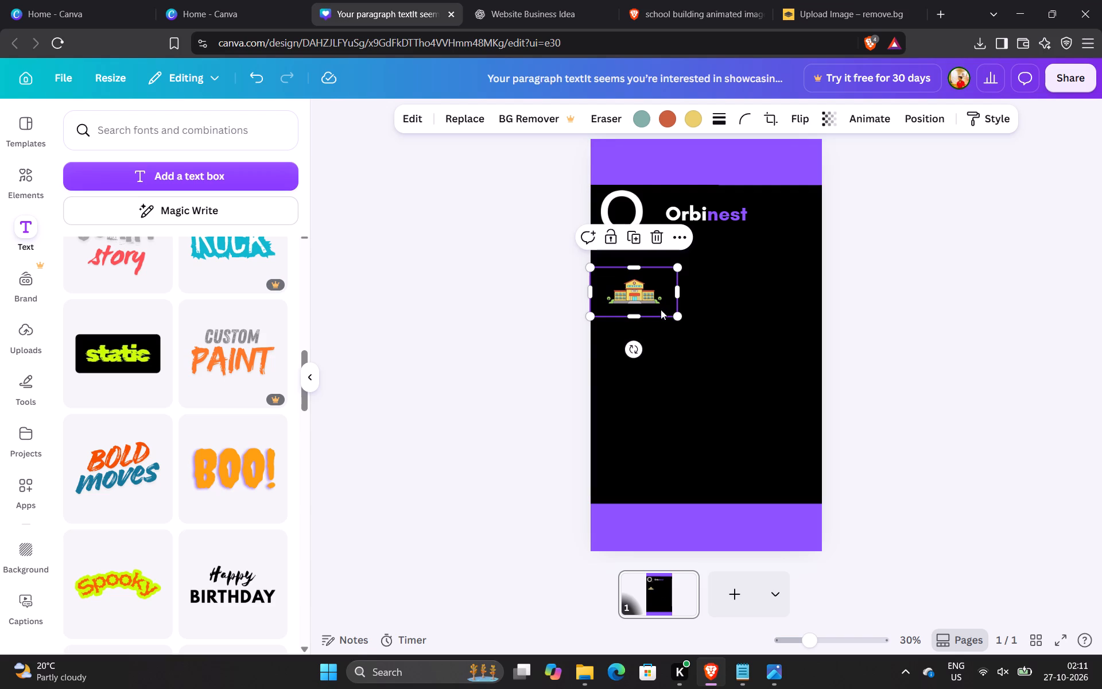
# Enlarge the school image to about 546 wide, crop the empty margins on all four sides and shift it slightly down.
pyautogui.moveTo(680, 265); pyautogui.dragTo(704, 230)
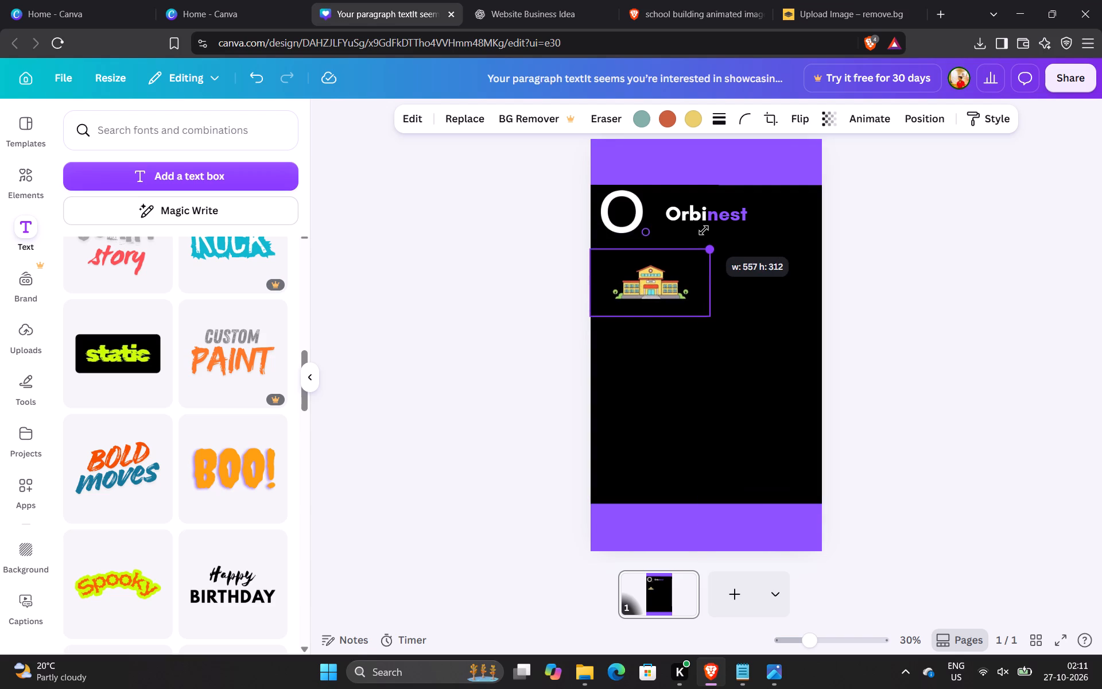
pyautogui.moveTo(704, 230); pyautogui.dragTo(704, 233)
pyautogui.moveTo(650, 250); pyautogui.dragTo(650, 259)
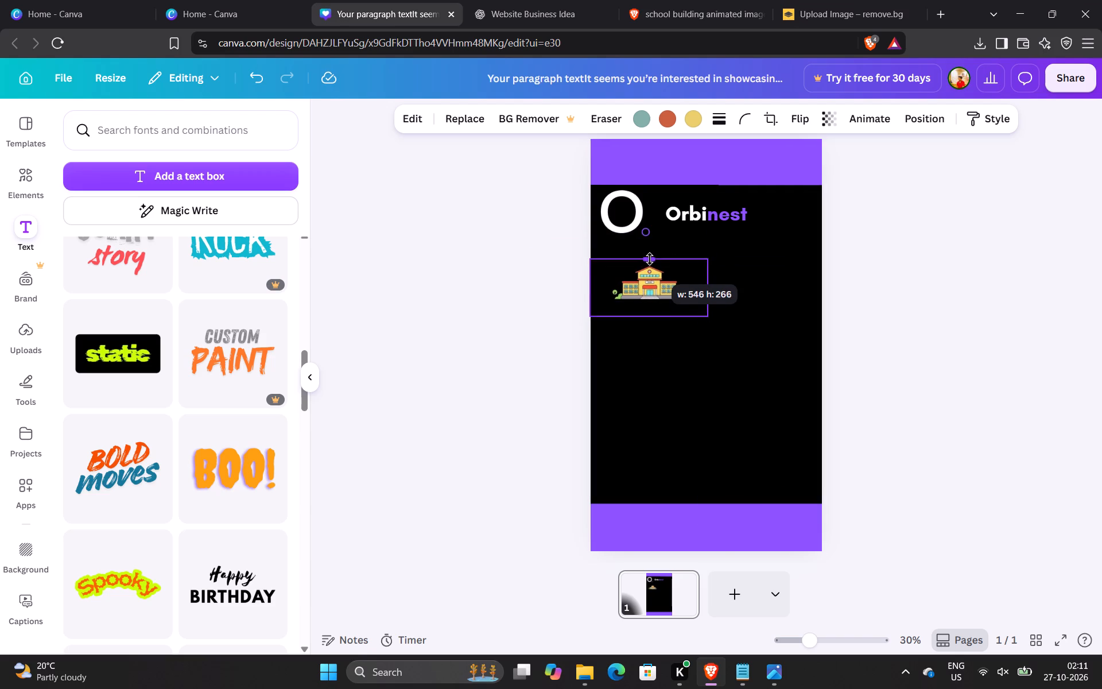
pyautogui.moveTo(650, 259); pyautogui.dragTo(650, 261)
pyautogui.moveTo(650, 319); pyautogui.dragTo(652, 305)
pyautogui.click(871, 295)
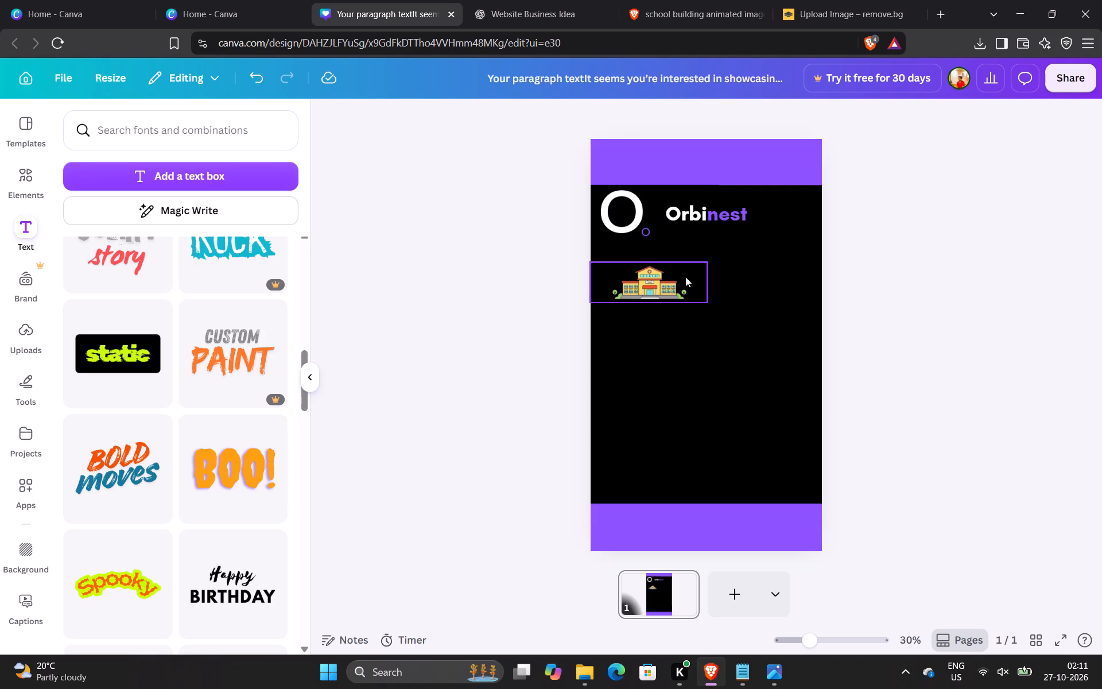
pyautogui.moveTo(684, 277); pyautogui.dragTo(685, 284)
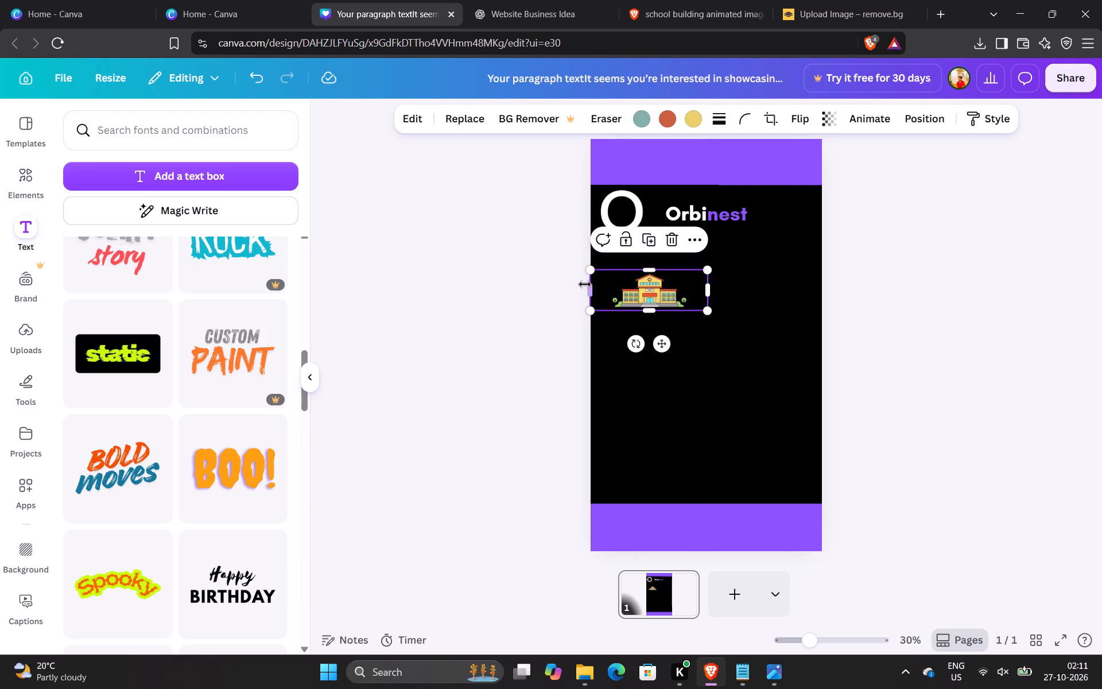
pyautogui.moveTo(587, 284); pyautogui.dragTo(606, 285)
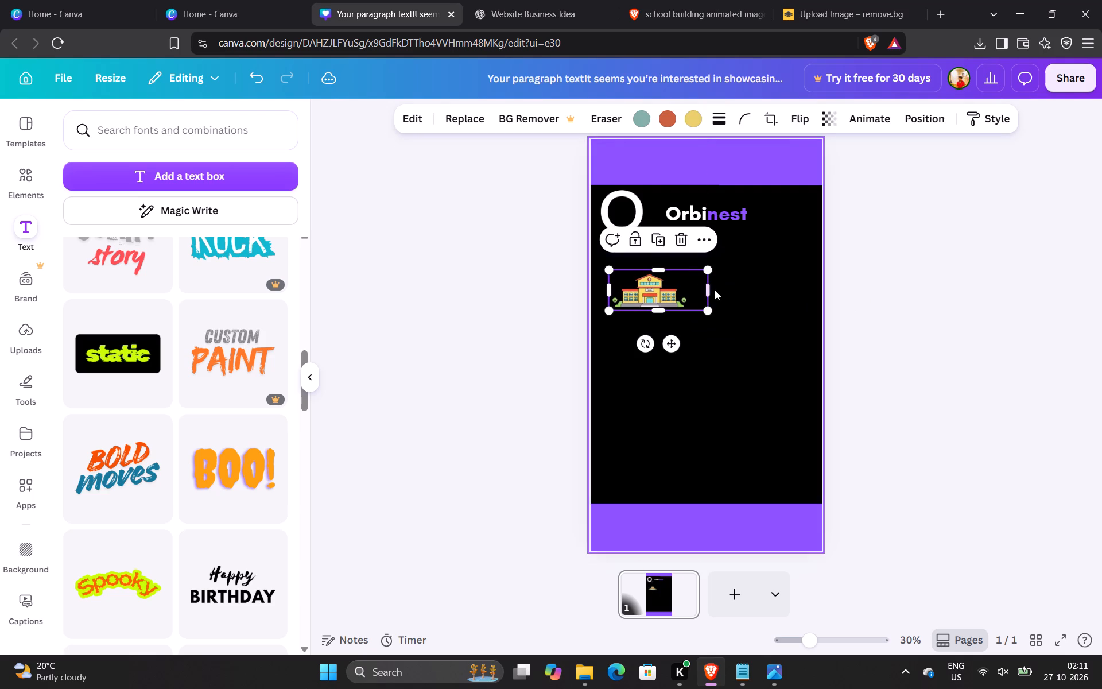
pyautogui.moveTo(712, 290); pyautogui.dragTo(691, 293)
# Enlarge the cropped school image slightly and move it further down along the left side of the black area.
pyautogui.moveTo(610, 271); pyautogui.dragTo(596, 262)
pyautogui.click(874, 298)
pyautogui.moveTo(665, 285); pyautogui.dragTo(657, 319)
pyautogui.click(869, 327)
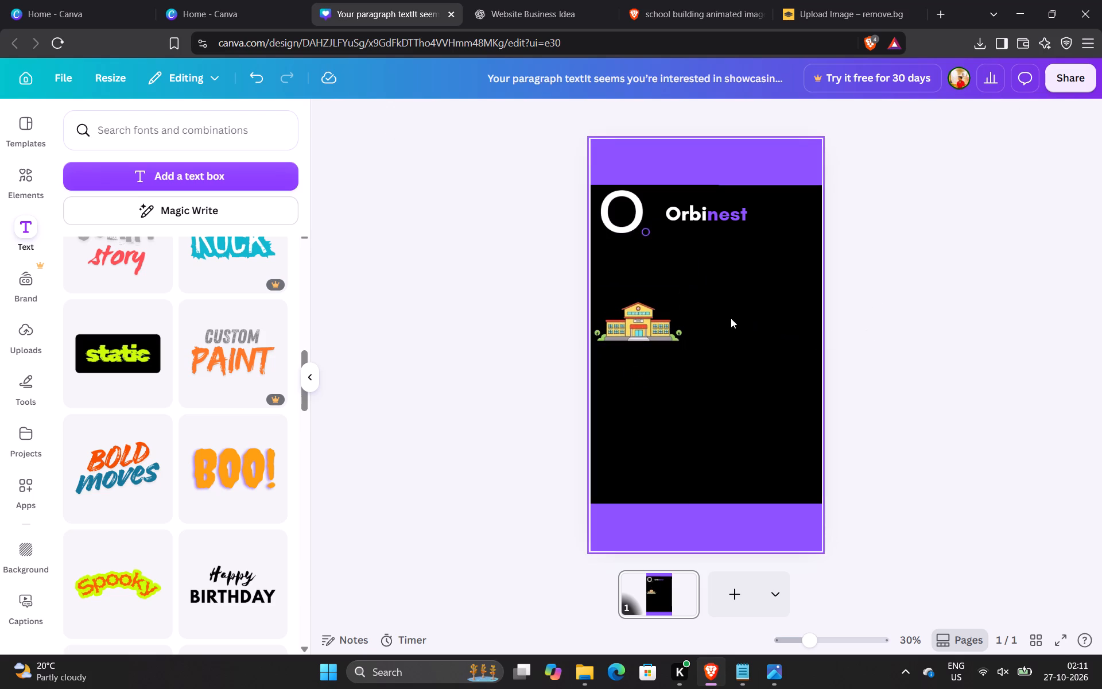
# Switch to the Brave image search and search for "hospital building animated image".
pyautogui.click(814, 0)
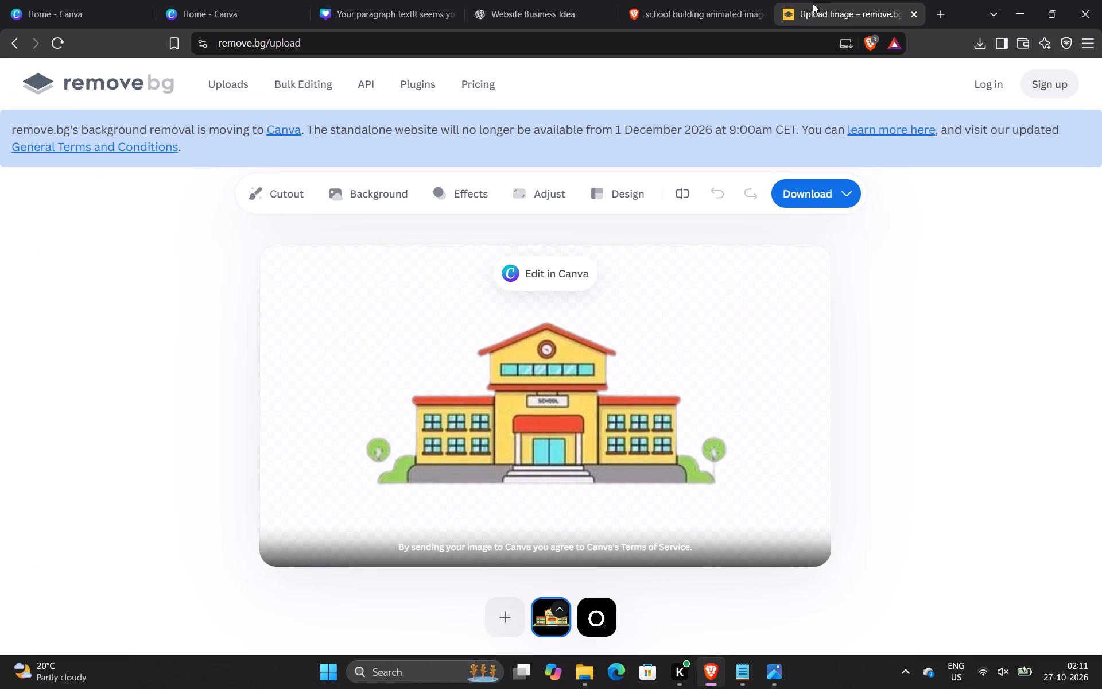
pyautogui.click(721, 3)
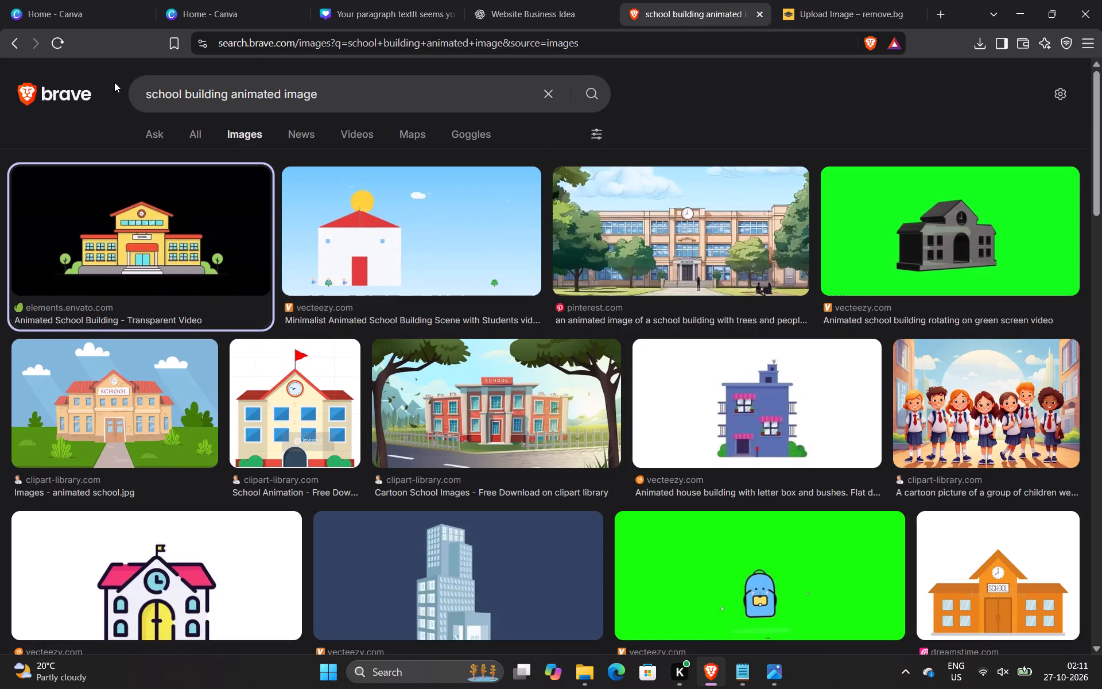
pyautogui.moveTo(168, 94); pyautogui.dragTo(227, 99)
pyautogui.press('BackSpace')
pyautogui.press('BackSpace')
pyautogui.press('BackSpace')
pyautogui.press('BackSpace')
pyautogui.press('BackSpace')
pyautogui.press('BackSpace')
pyautogui.press('BackSpace')
pyautogui.press('BackSpace')
pyautogui.press('BackSpace')
pyautogui.press('BackSpace')
pyautogui.press('BackSpace')
pyautogui.press('BackSpace')
pyautogui.press('BackSpace')
pyautogui.press('BackSpace')
pyautogui.press('BackSpace')
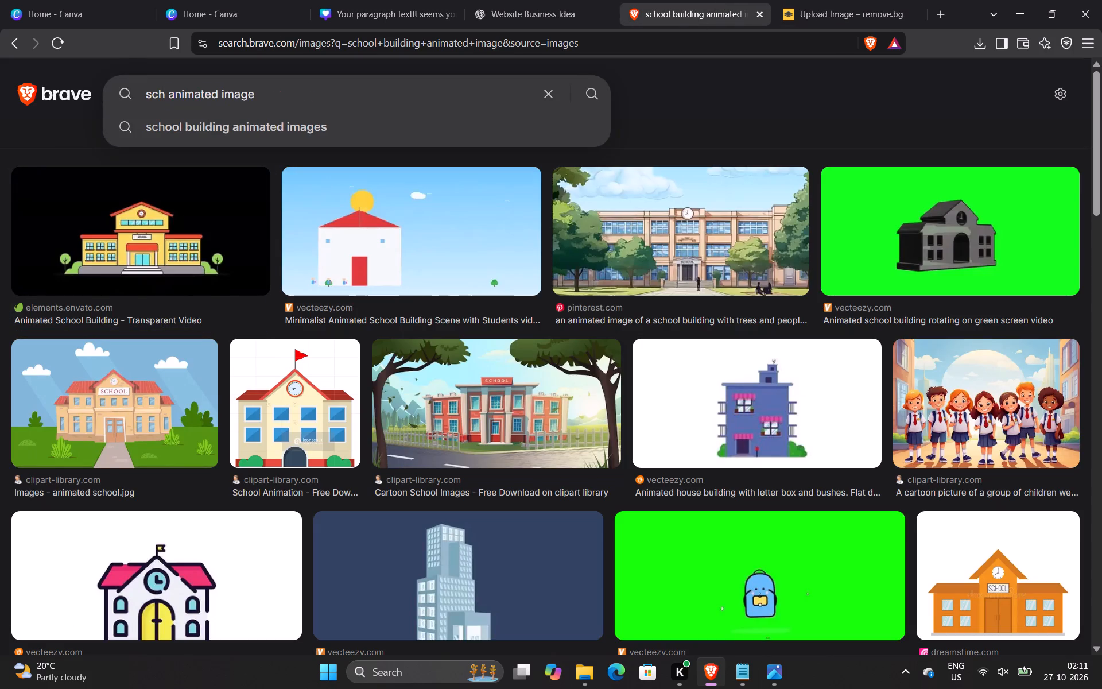
pyautogui.press('b')
pyautogui.press('BackSpace')
pyautogui.write('medic')
pyautogui.press('BackSpace')
pyautogui.press('BackSpace')
pyautogui.press('BackSpace')
pyautogui.press('BackSpace')
pyautogui.press('BackSpace')
pyautogui.press('BackSpace')
pyautogui.press('BackSpace')
pyautogui.press('BackSpace')
pyautogui.press('BackSpace')
pyautogui.press('BackSpace')
pyautogui.press('BackSpace')
pyautogui.press('BackSpace')
pyautogui.press('BackSpace')
pyautogui.press('BackSpace')
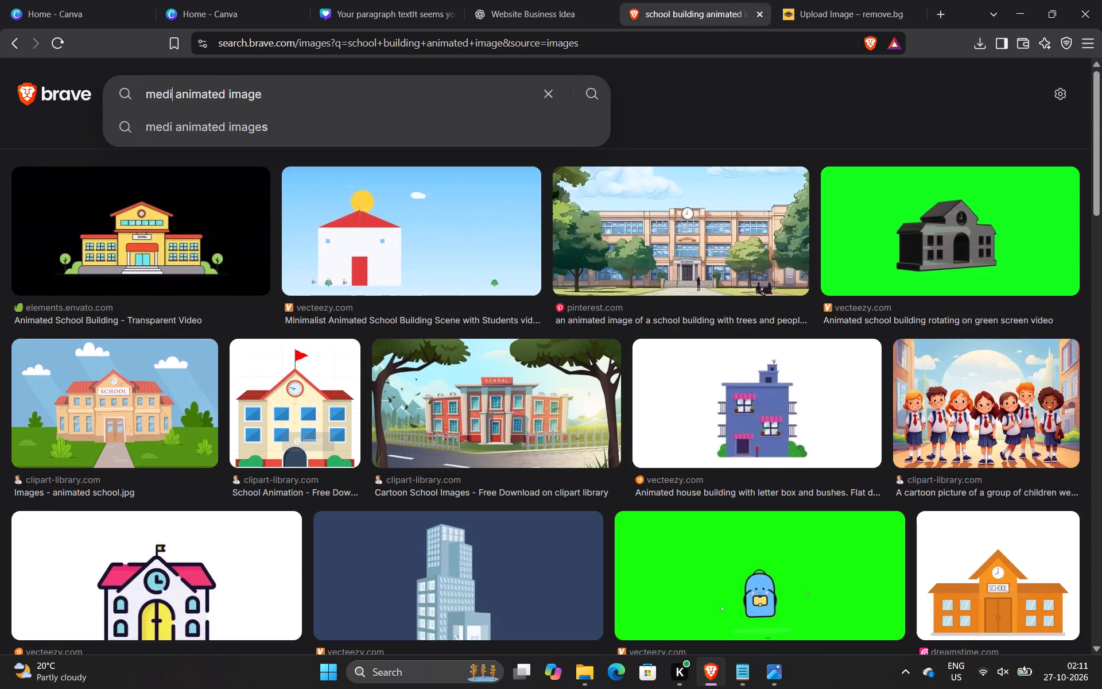
pyautogui.press('c')
pyautogui.press('BackSpace')
pyautogui.press('BackSpace')
pyautogui.write('hos')
pyautogui.write('pital')
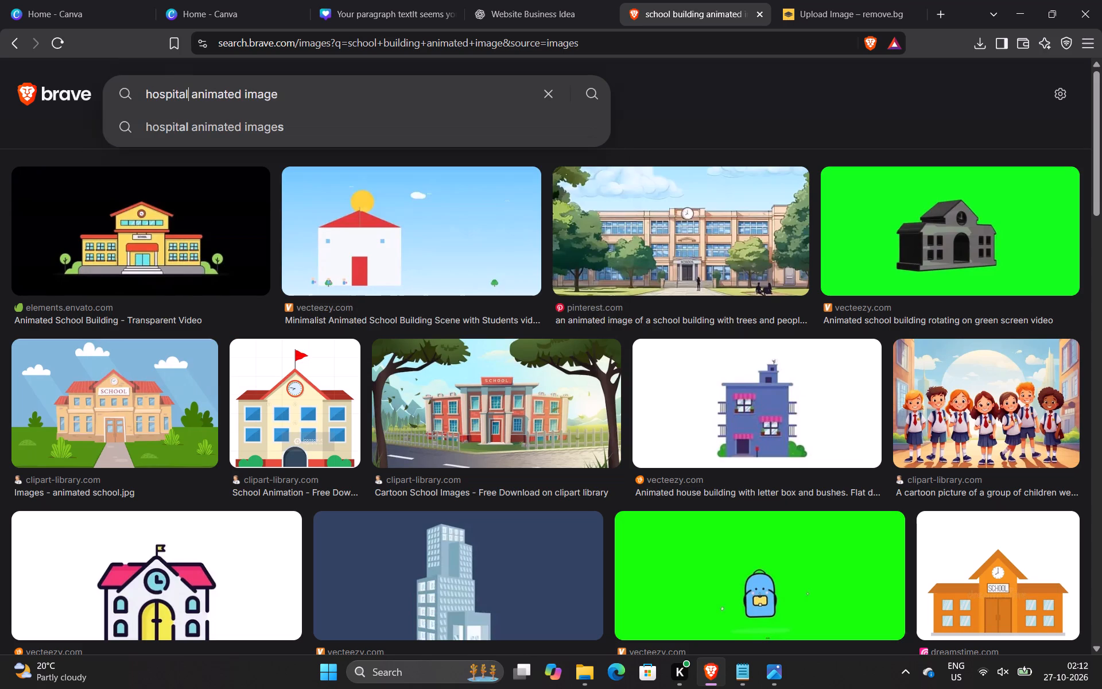
pyautogui.press('space')
pyautogui.write('building')
pyautogui.press('Return')
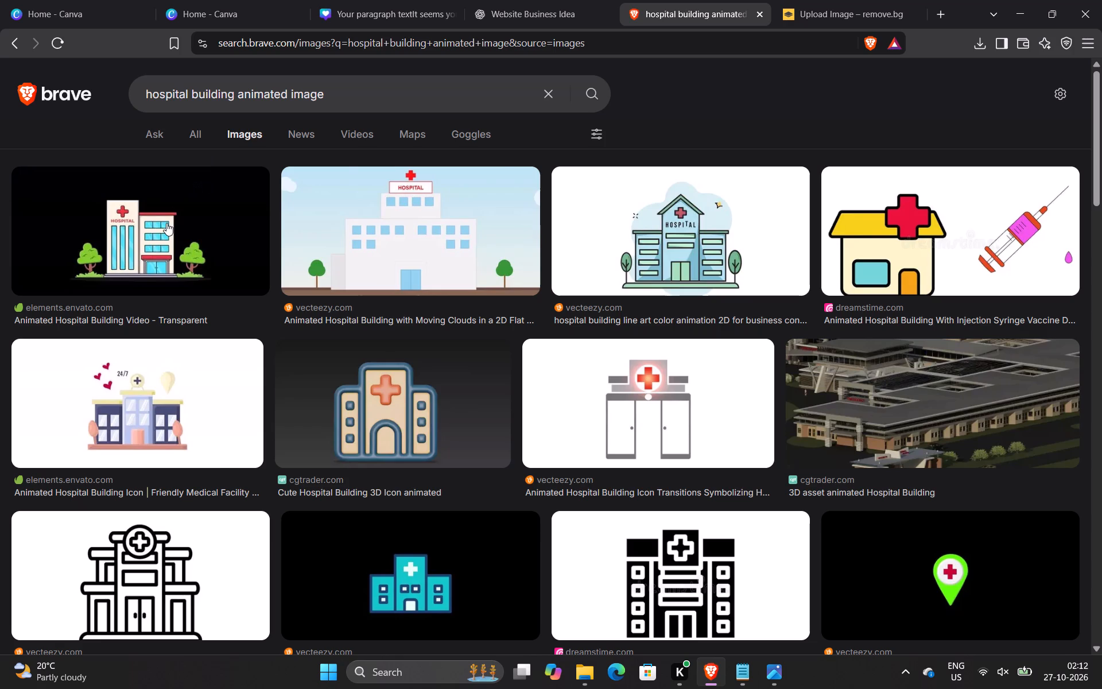
# Copy the first hospital picture on black, remove its background on remove.bg and copy the resulting cut-out.
pyautogui.click(166, 223)
pyautogui.rightClick(886, 196)
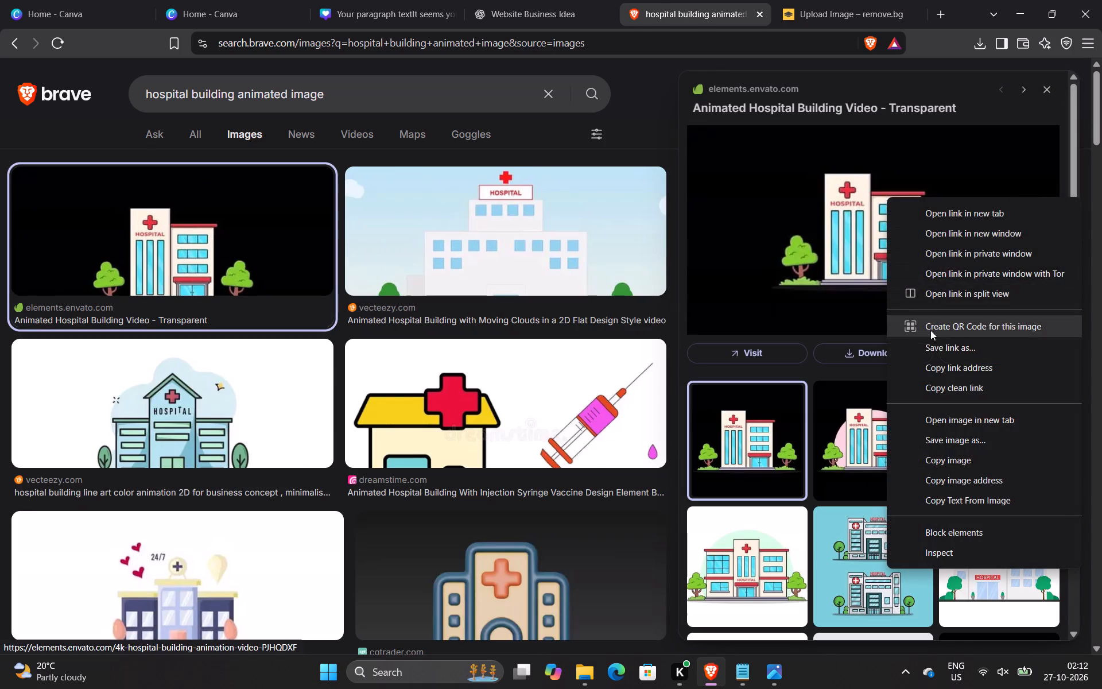
pyautogui.click(949, 465)
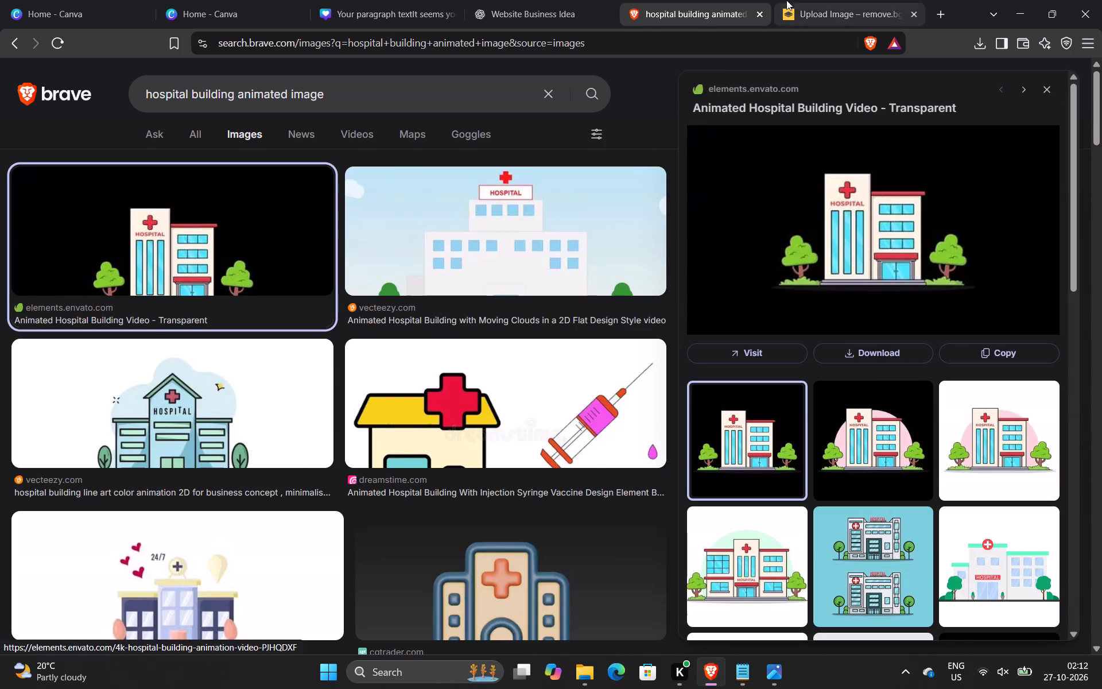
pyautogui.click(800, 0)
pyautogui.hotkey('ctrl', 'v')
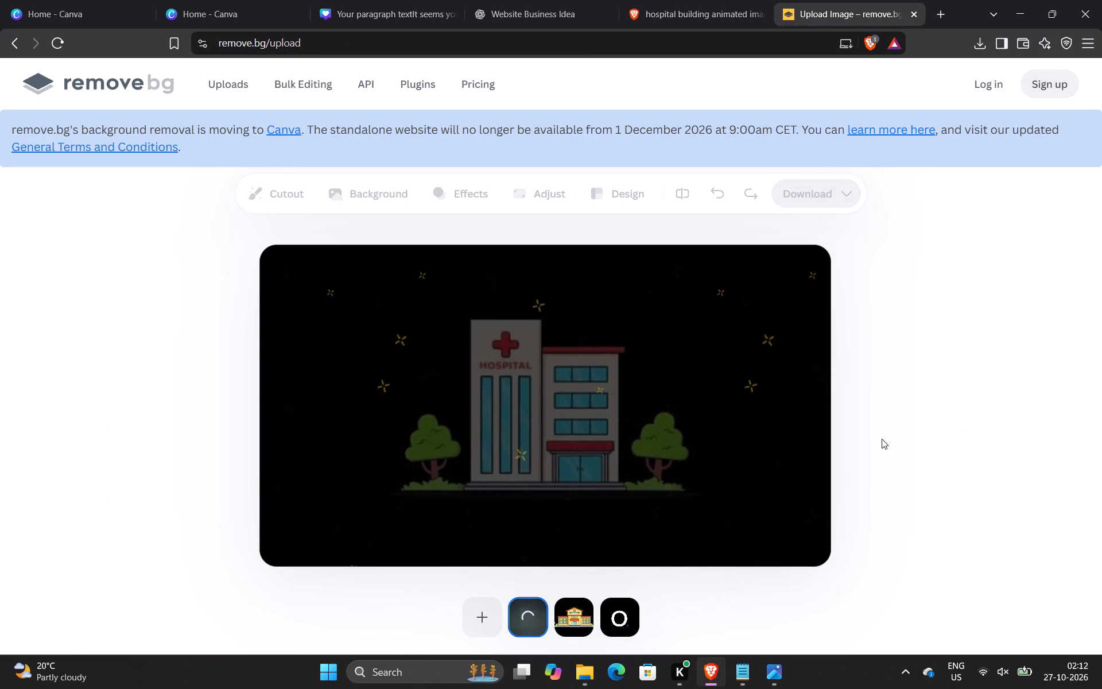
pyautogui.scroll(-1, 914, 377)
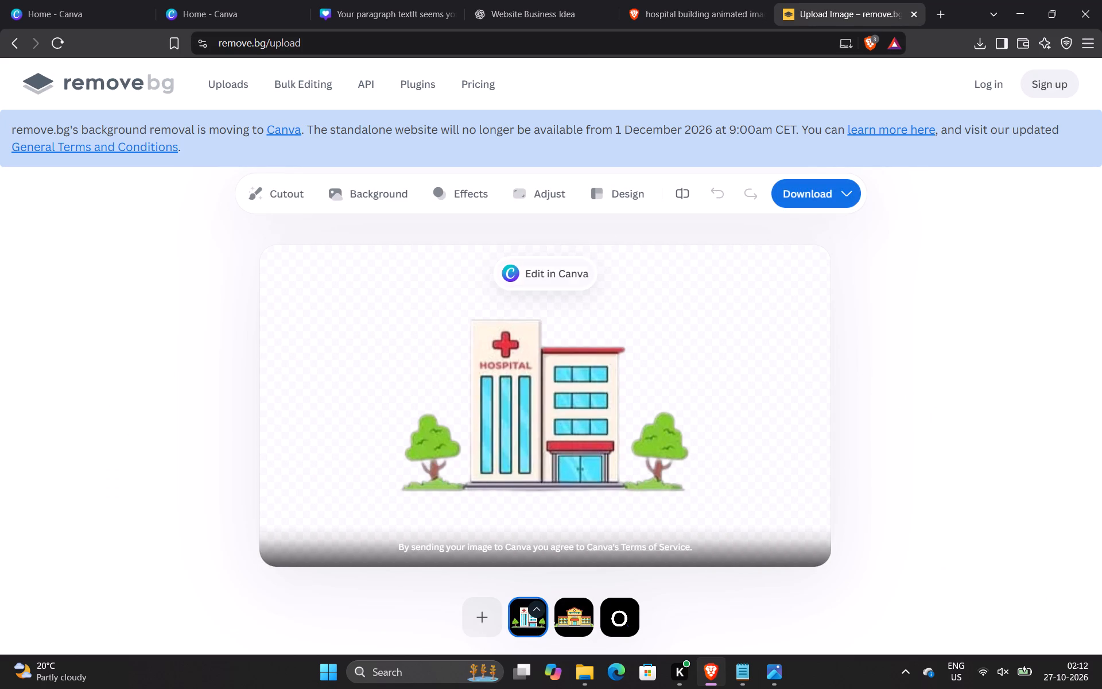
pyautogui.moveTo(669, 353); pyautogui.dragTo(659, 355, button='right')
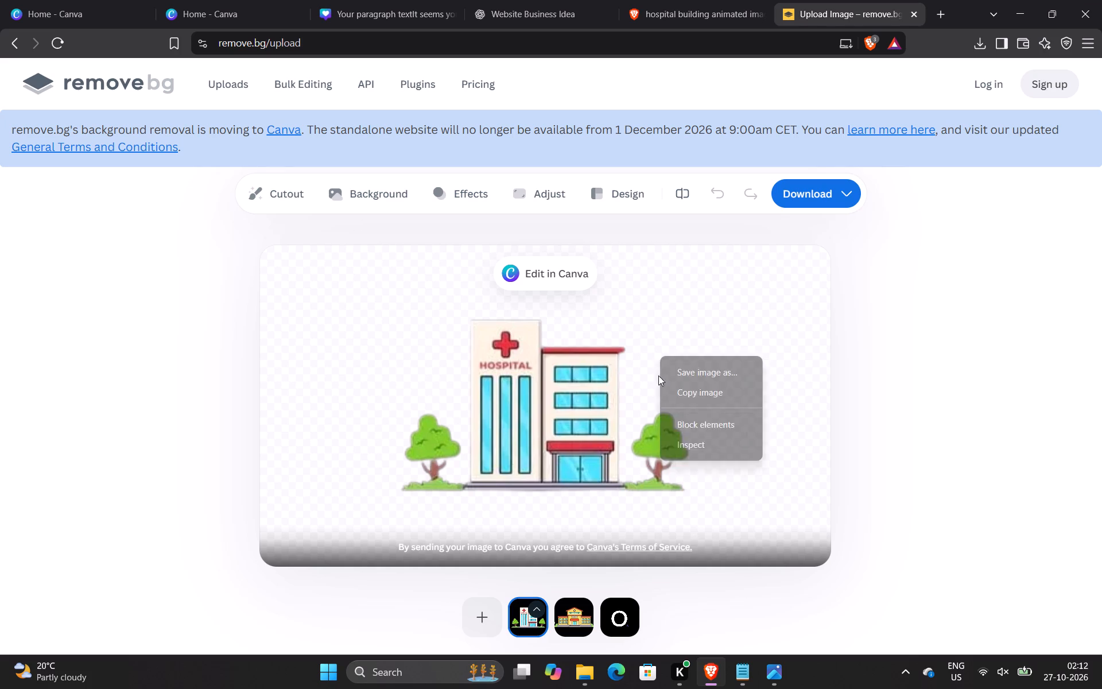
pyautogui.click(697, 389)
# Paste the hospital cut-out into the Canva story and crop all four sides close to the building, cutting off the tree on its right.
pyautogui.click(519, 0)
pyautogui.click(416, 7)
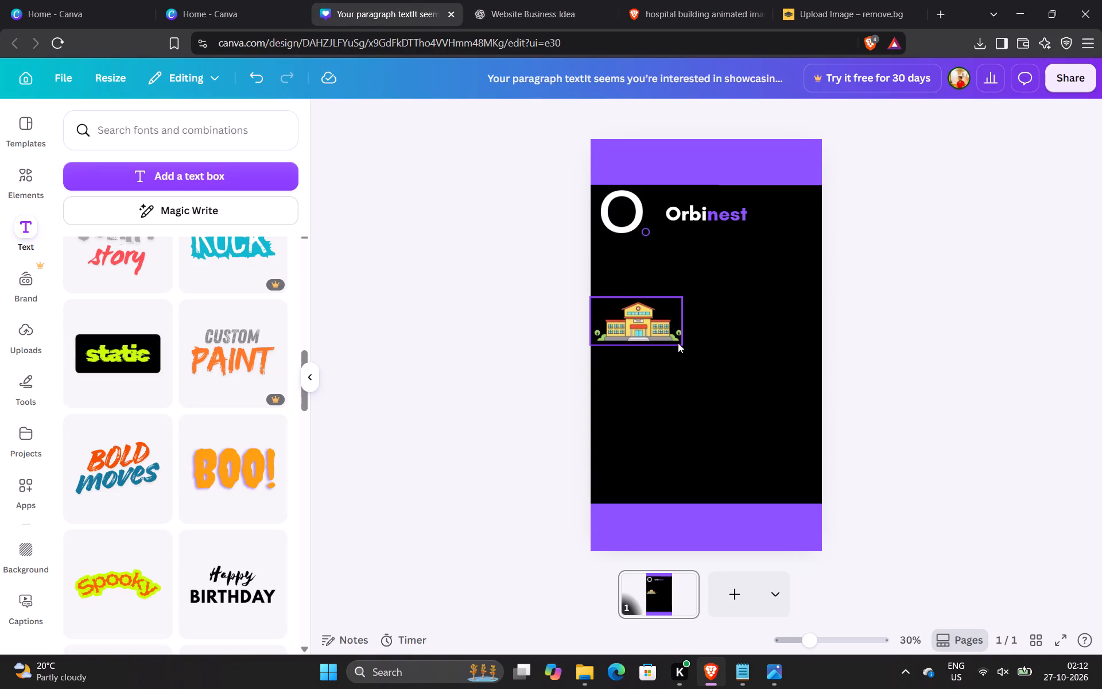
pyautogui.hotkey('ctrl', 'v')
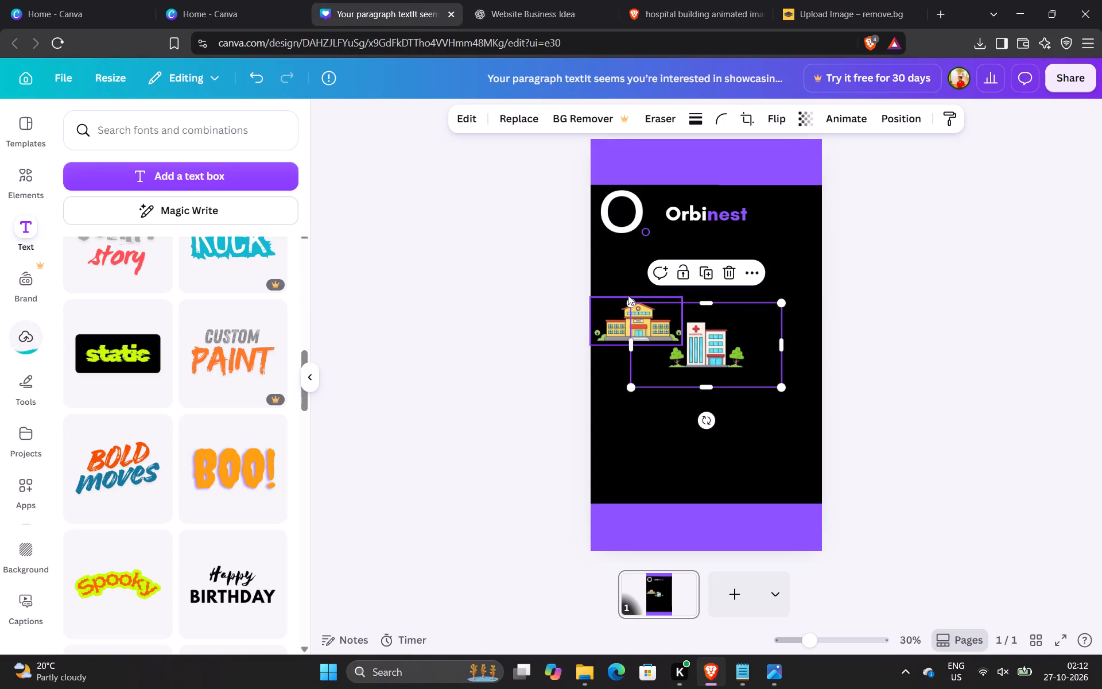
pyautogui.moveTo(631, 345); pyautogui.dragTo(660, 341)
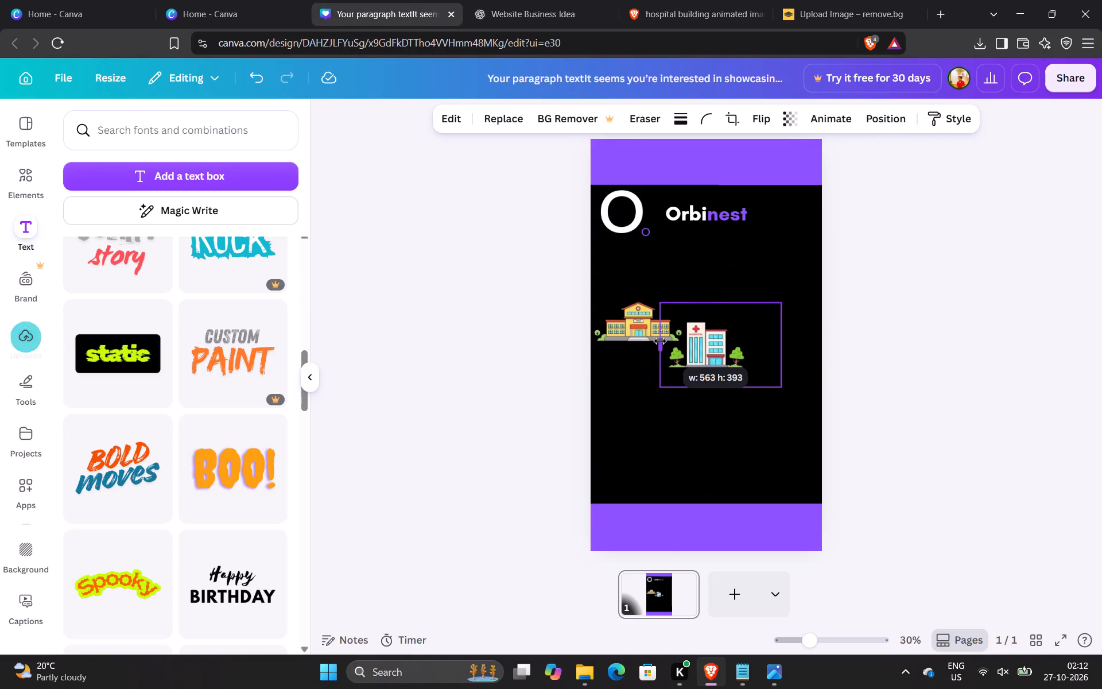
pyautogui.moveTo(660, 341); pyautogui.dragTo(665, 341)
pyautogui.moveTo(723, 302); pyautogui.dragTo(724, 318)
pyautogui.moveTo(719, 388); pyautogui.dragTo(725, 369)
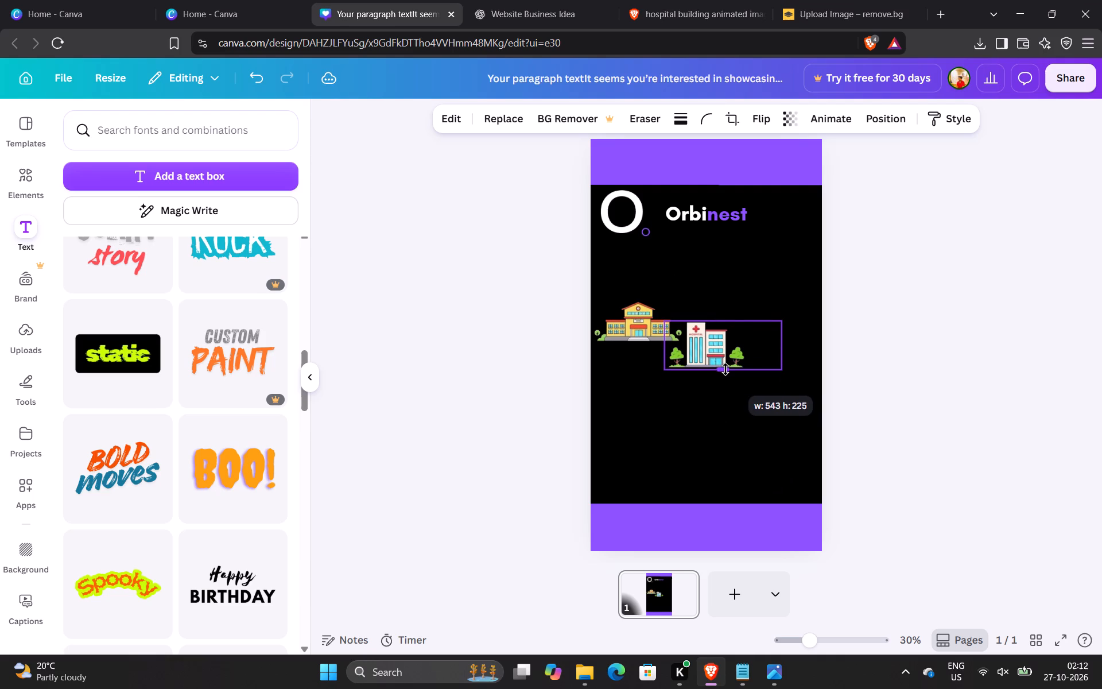
pyautogui.moveTo(725, 369); pyautogui.dragTo(725, 370)
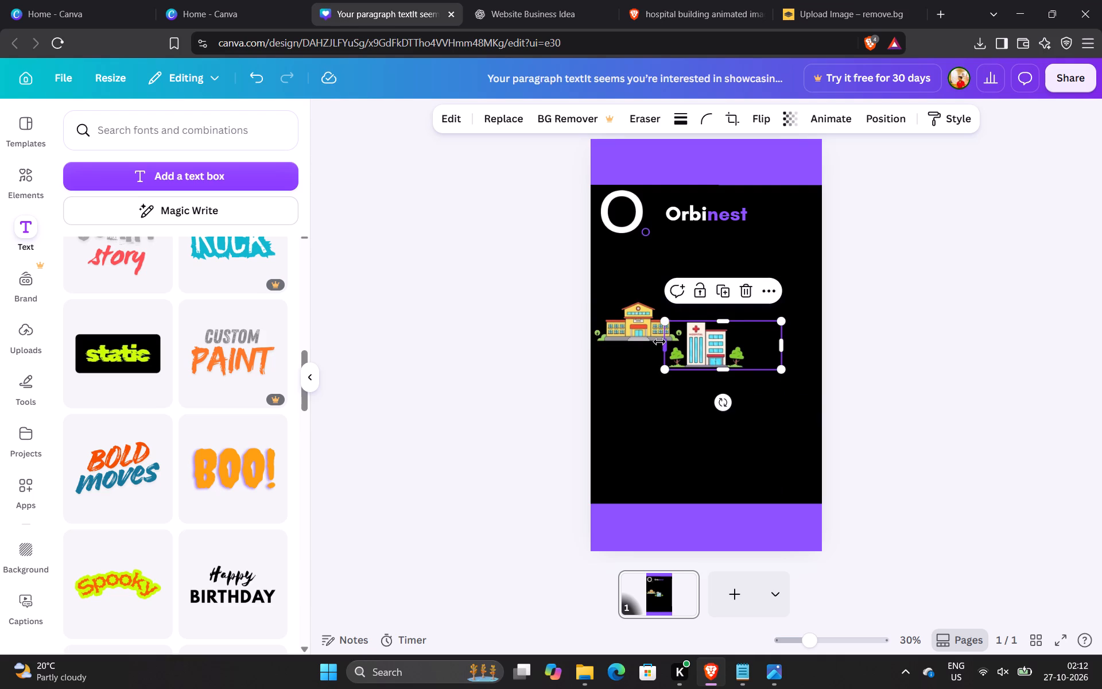
pyautogui.moveTo(786, 347); pyautogui.dragTo(742, 357)
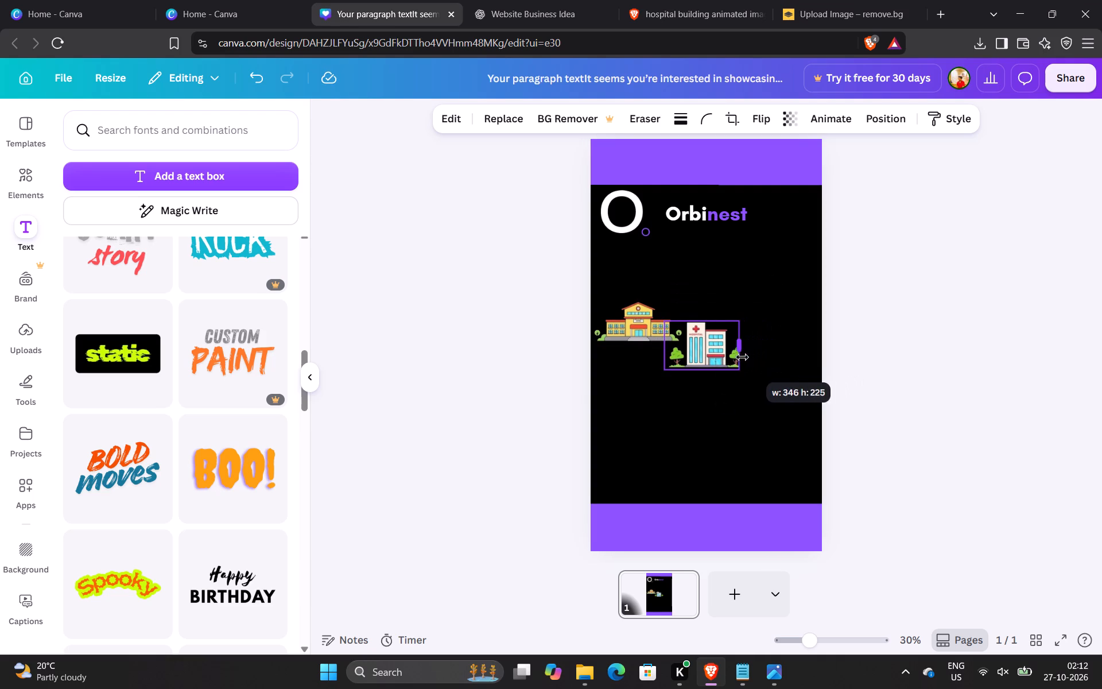
pyautogui.moveTo(742, 357); pyautogui.dragTo(735, 357)
pyautogui.click(848, 339)
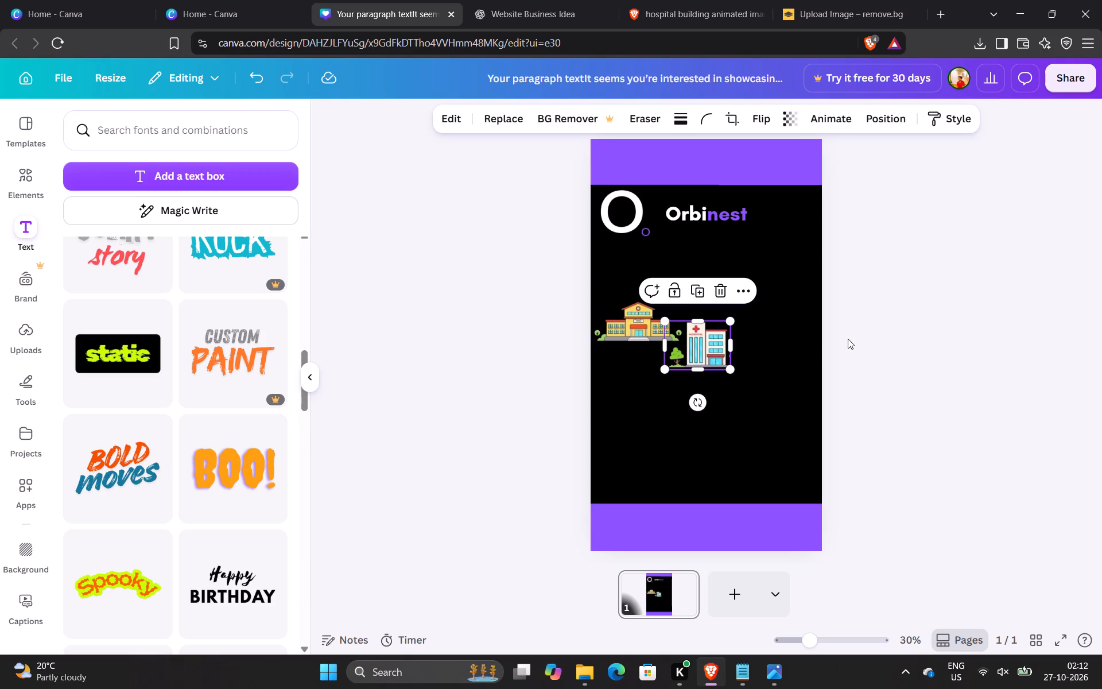
# Move the cropped hospital image directly below the school, slightly in from the page's left edge.
pyautogui.moveTo(700, 342); pyautogui.dragTo(627, 371)
pyautogui.click(719, 388)
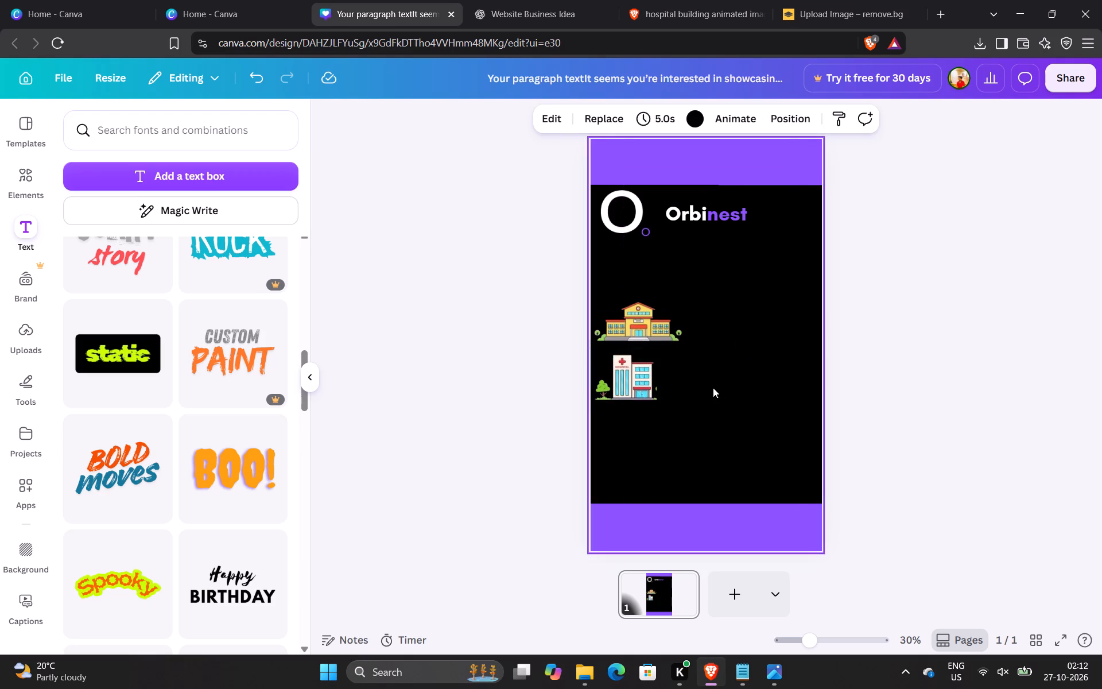
pyautogui.moveTo(631, 380); pyautogui.dragTo(642, 380)
pyautogui.click(909, 374)
pyautogui.moveTo(650, 380); pyautogui.dragTo(647, 380)
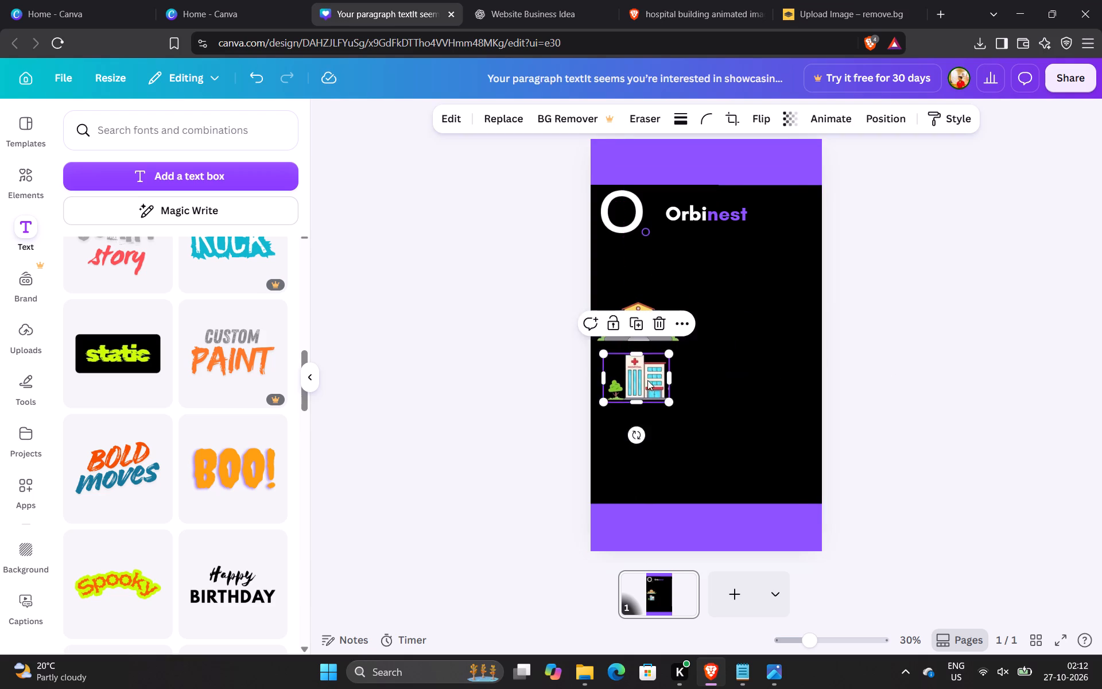
pyautogui.moveTo(647, 380); pyautogui.dragTo(647, 385)
pyautogui.click(881, 365)
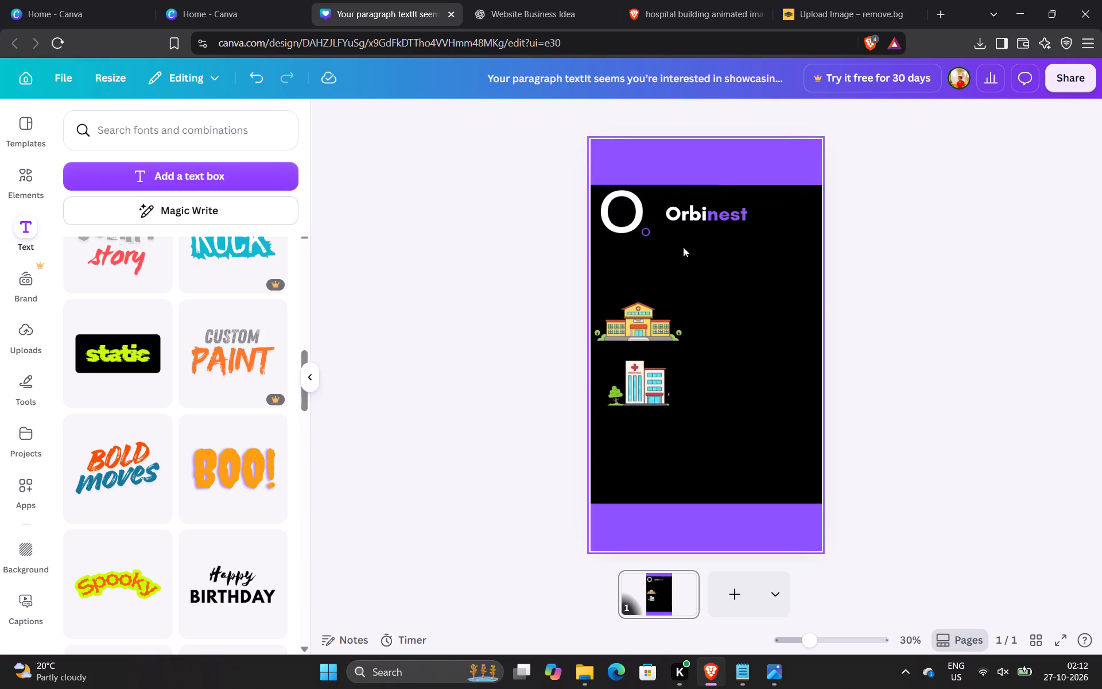
# Crop the left side of the school image up to the building, cutting off the small tree and bush.
pyautogui.click(615, 332)
pyautogui.moveTo(592, 321); pyautogui.dragTo(597, 321)
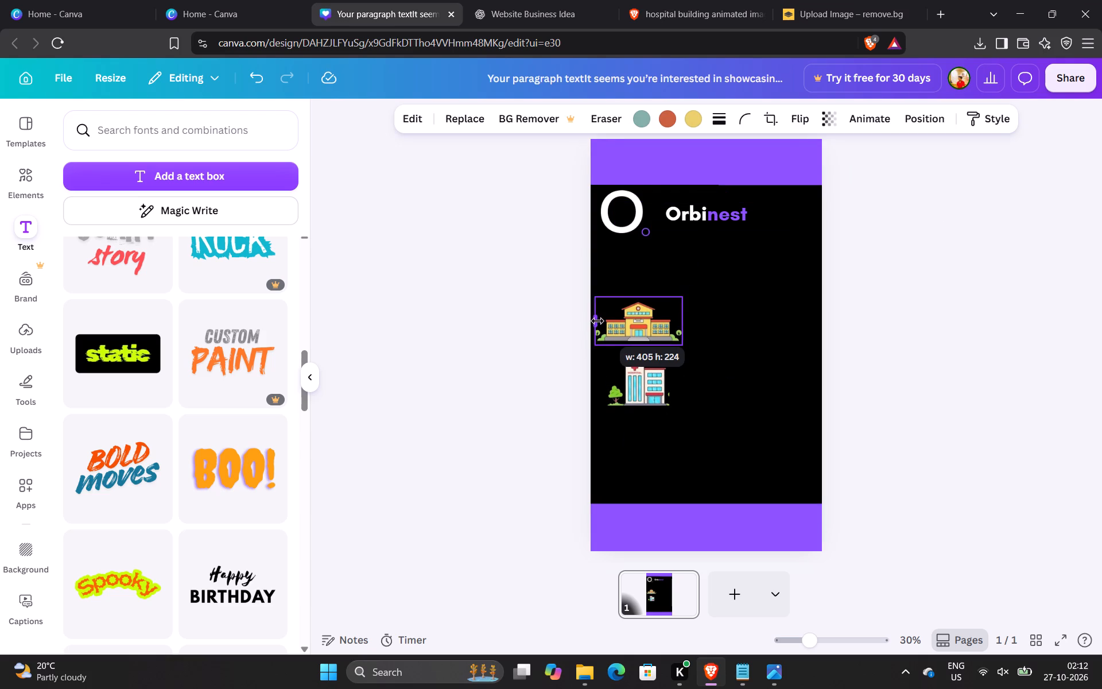
pyautogui.moveTo(597, 321); pyautogui.dragTo(604, 321)
pyautogui.click(879, 331)
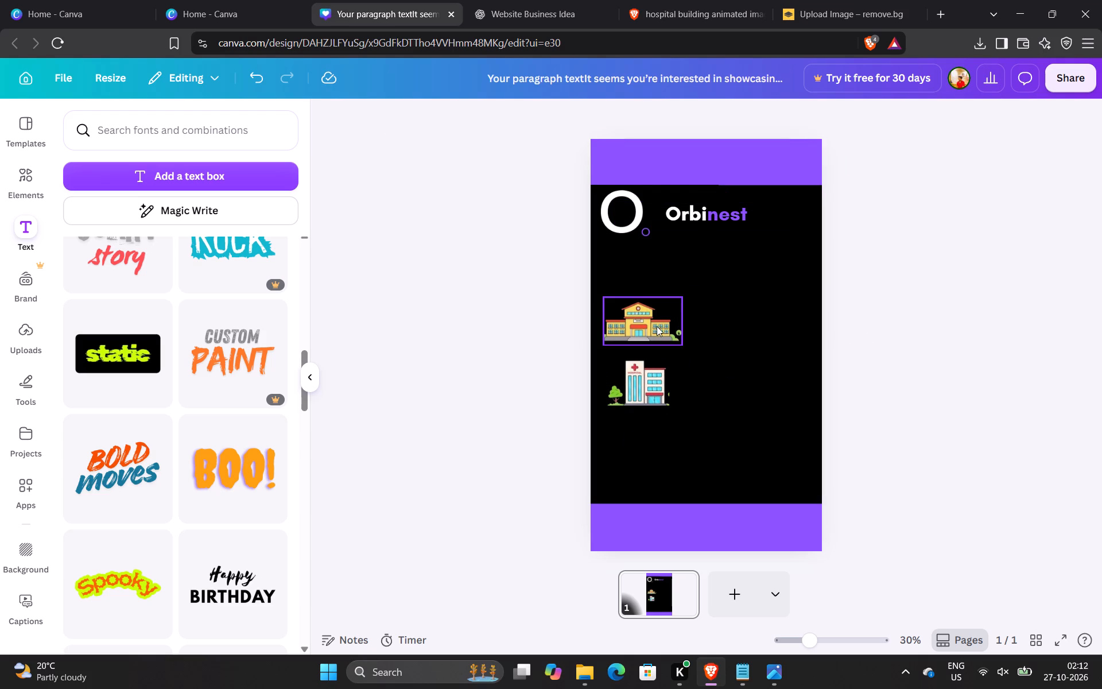
# Move the school up towards the logo and the hospital up beneath it, keeping both near the page's left edge.
pyautogui.moveTo(654, 324); pyautogui.dragTo(649, 311)
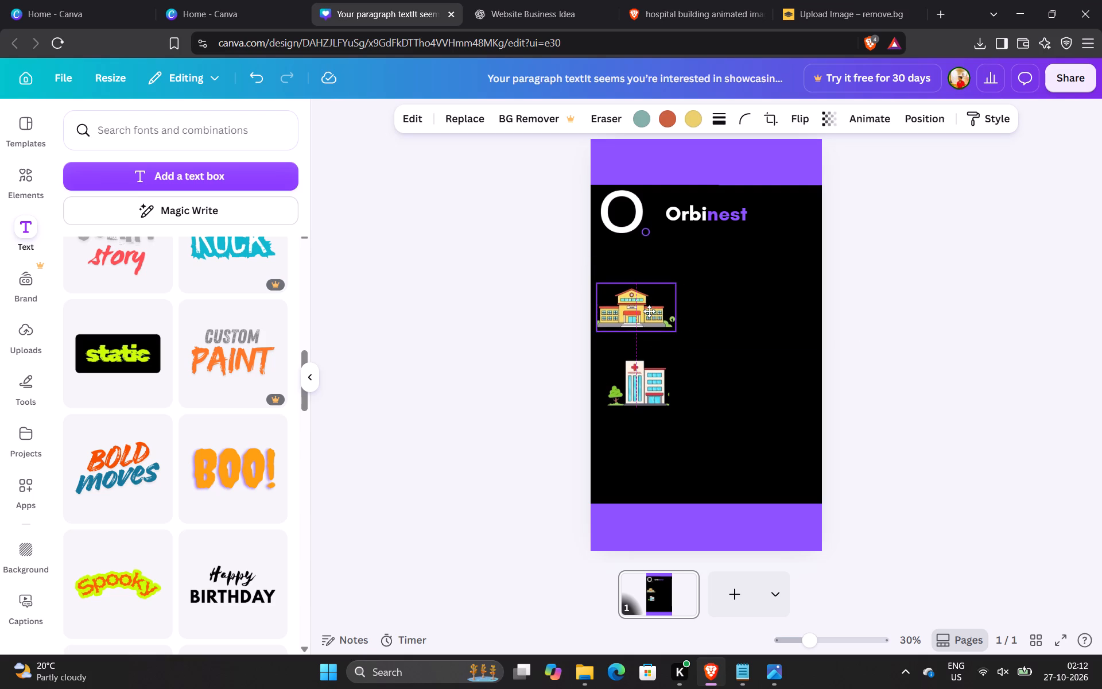
pyautogui.moveTo(649, 311); pyautogui.dragTo(647, 297)
pyautogui.moveTo(649, 372); pyautogui.dragTo(645, 344)
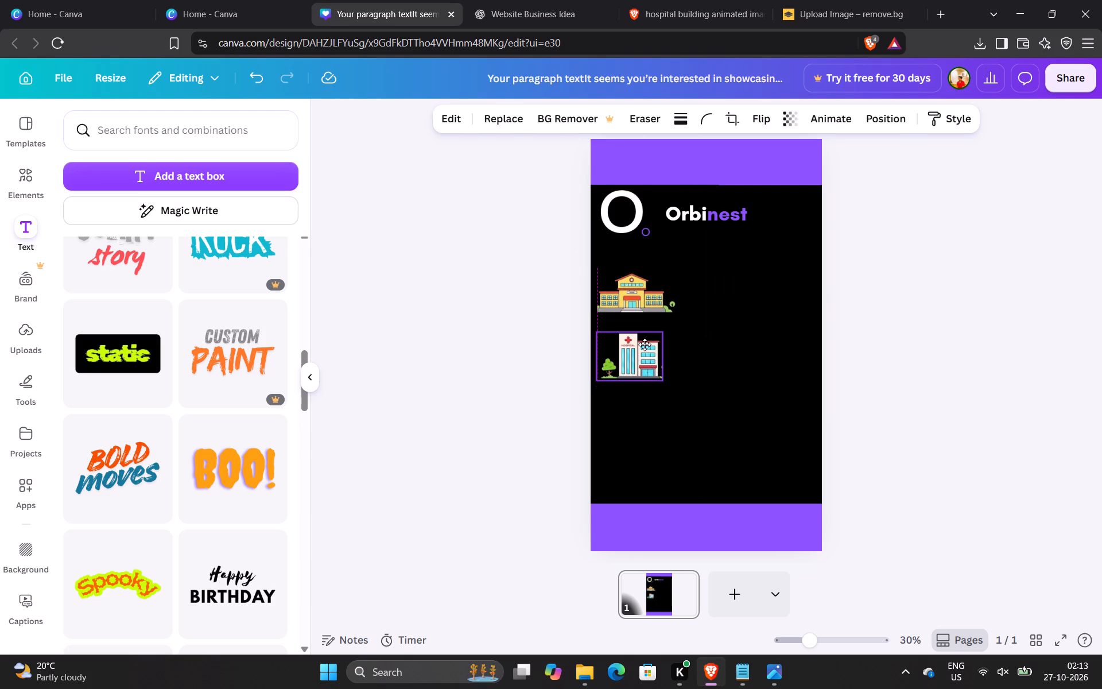
pyautogui.moveTo(645, 344); pyautogui.dragTo(648, 347)
pyautogui.click(930, 335)
pyautogui.moveTo(651, 361); pyautogui.dragTo(633, 361)
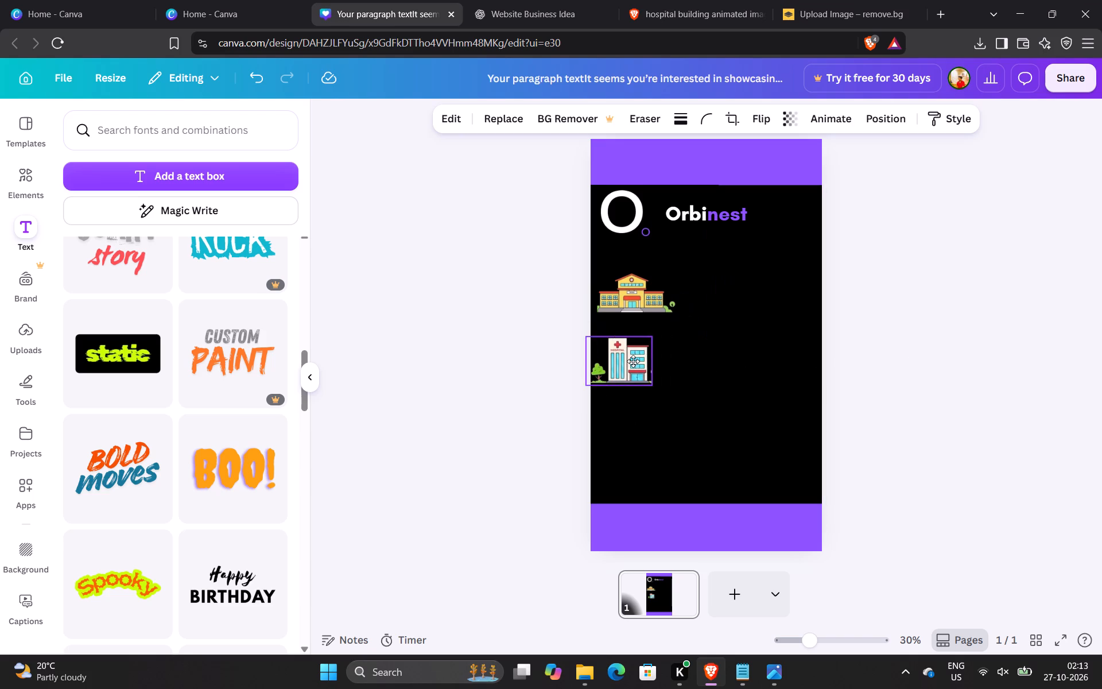
pyautogui.moveTo(633, 361); pyautogui.dragTo(643, 359)
pyautogui.click(968, 324)
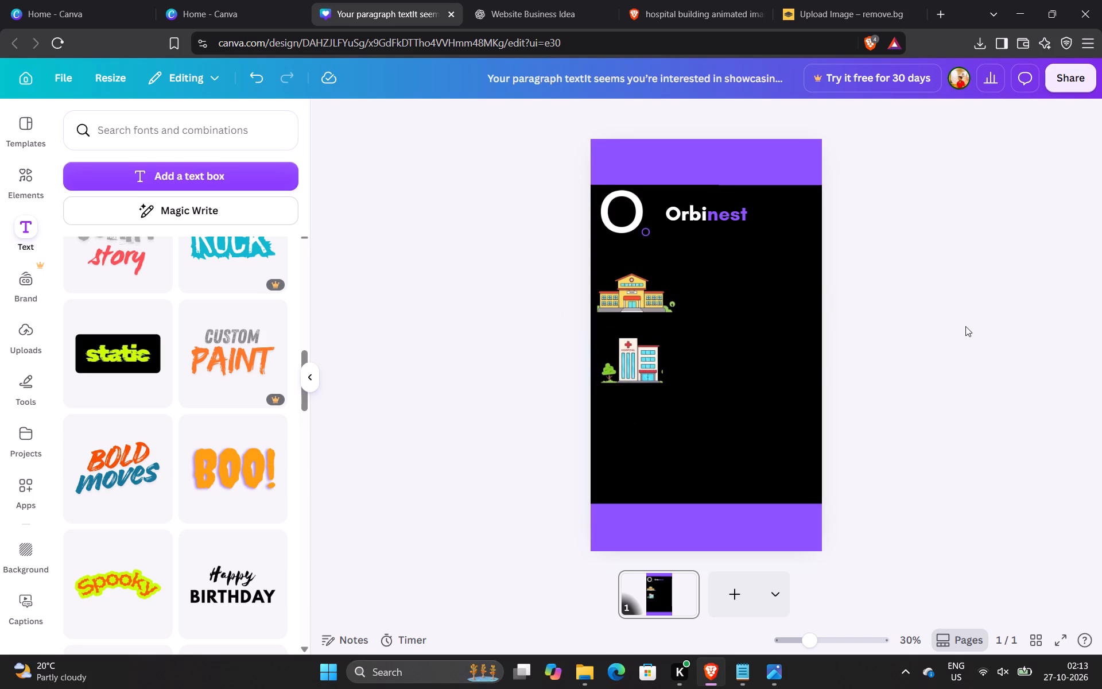
# Search Brave images for "business animated image" and look through the results for a suitable picture.
pyautogui.click(824, 0)
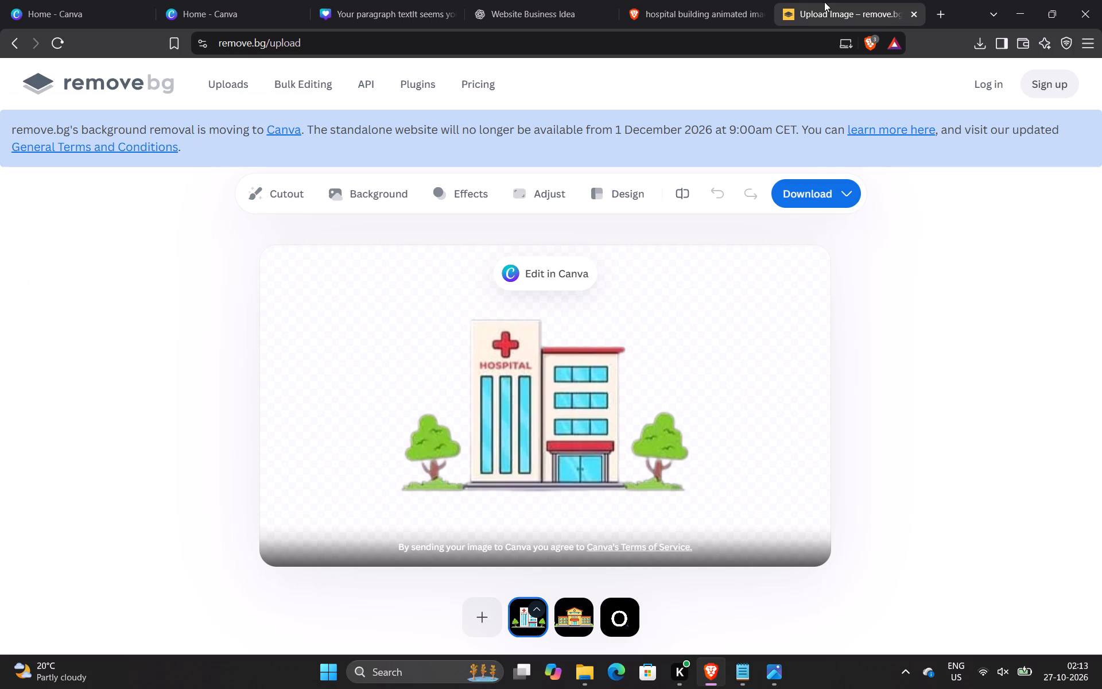
pyautogui.click(672, 0)
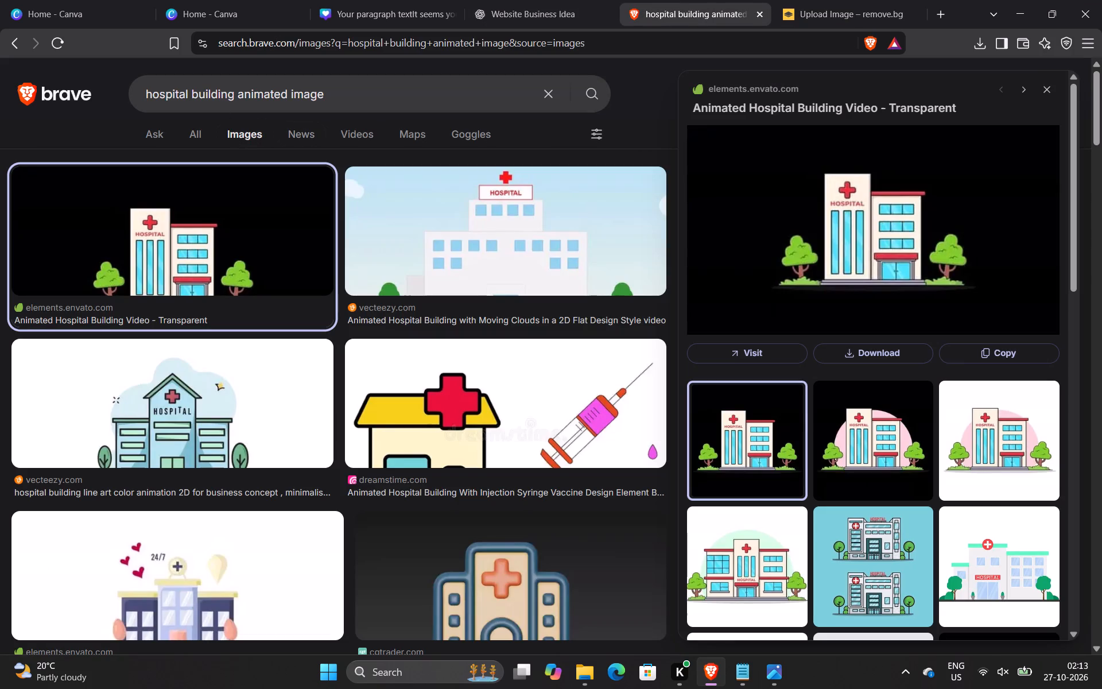
pyautogui.moveTo(231, 97); pyautogui.dragTo(65, 68)
pyautogui.press('BackSpace')
pyautogui.write('business')
pyautogui.press('Return')
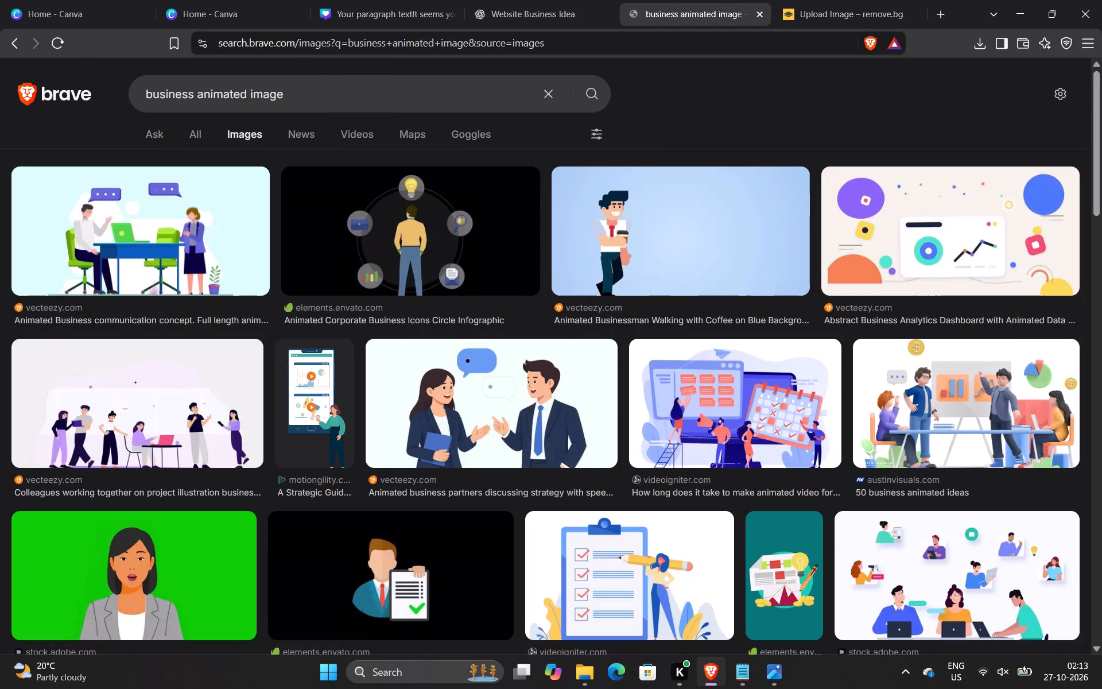
pyautogui.scroll(-3, 441, 230)
pyautogui.scroll(-4, 422, 307)
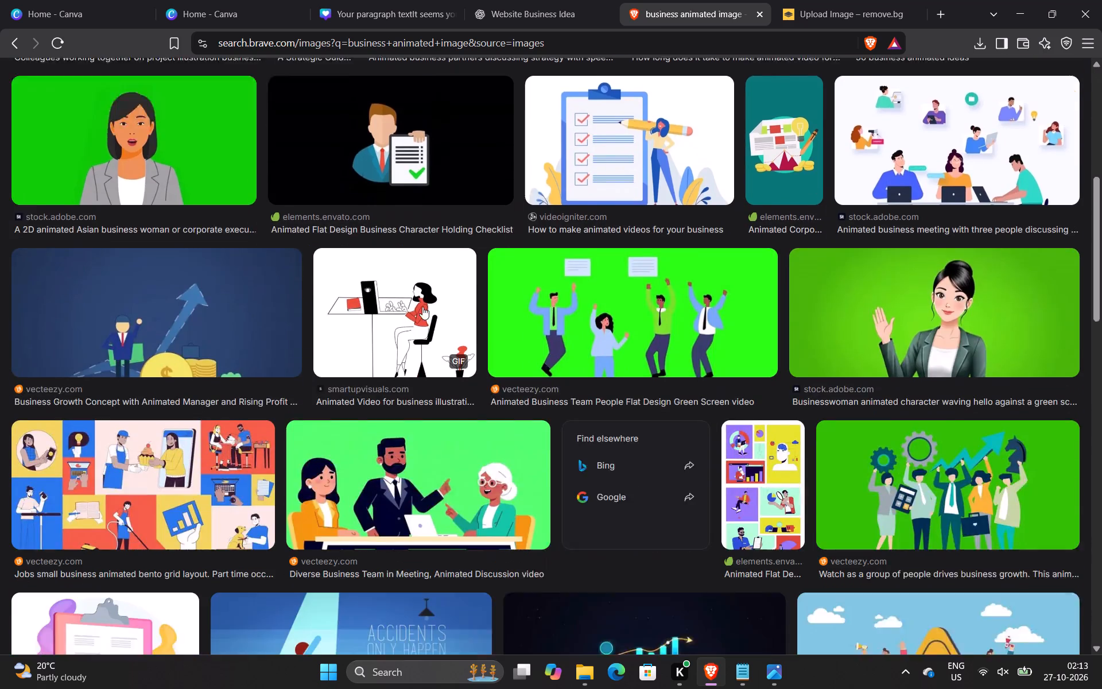
pyautogui.scroll(-9, 422, 306)
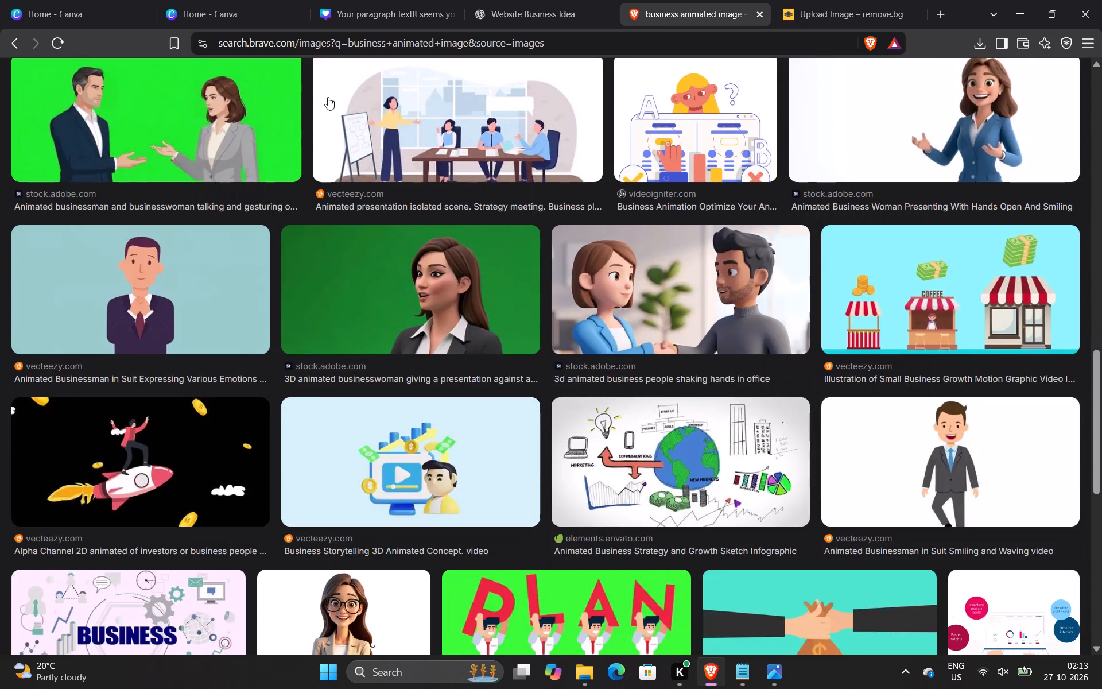
# Remove "animated" from the query and search images for "business image".
pyautogui.scroll(20, 328, 98)
pyautogui.scroll(2, 328, 98)
pyautogui.moveTo(327, 93); pyautogui.dragTo(317, 94)
pyautogui.doubleClick(239, 96)
pyautogui.press('BackSpace')
pyautogui.press('Return')
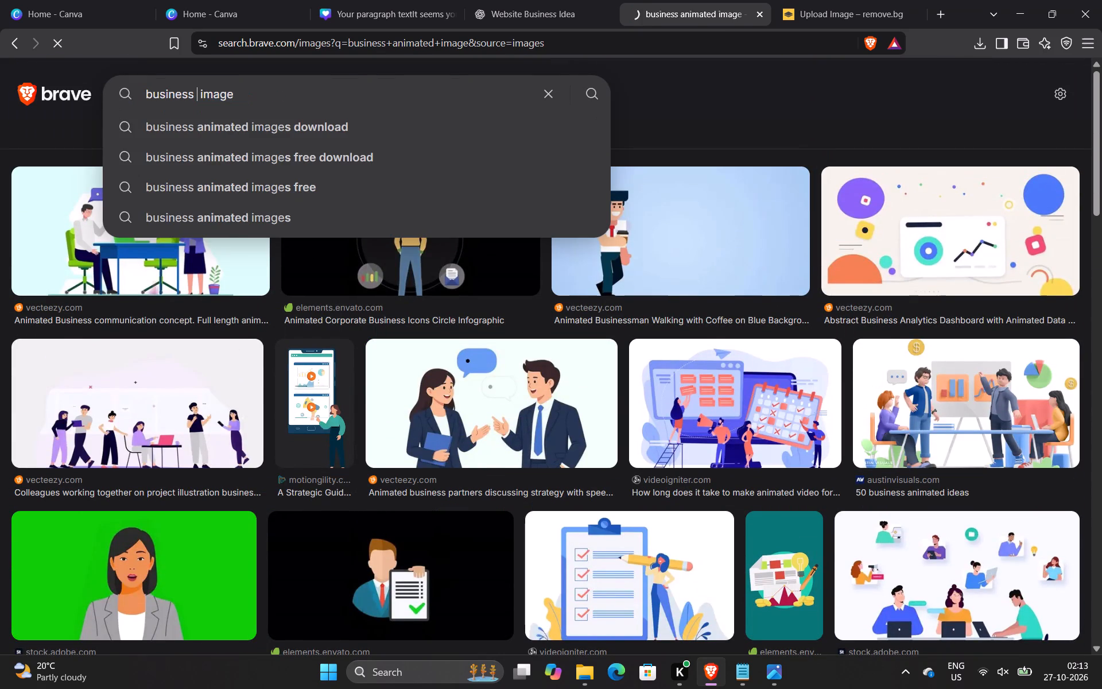
# Replace the query with "ruppee animated image" and look through the image results for a suitable picture.
pyautogui.moveTo(254, 95); pyautogui.dragTo(21, 102)
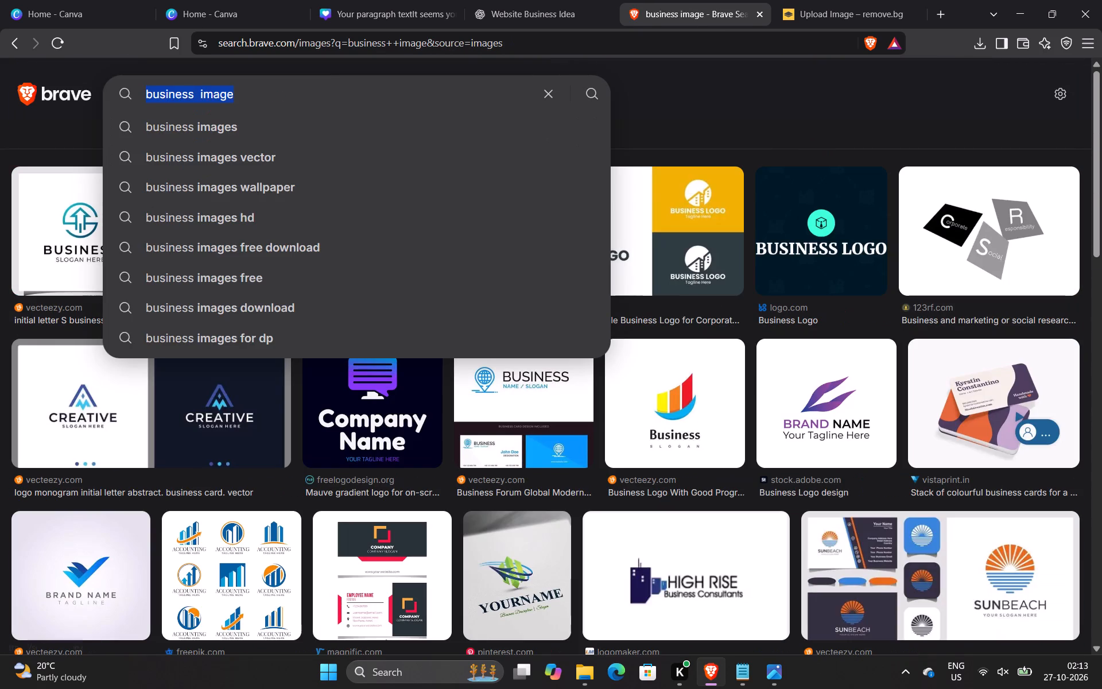
pyautogui.moveTo(21, 102); pyautogui.dragTo(18, 102)
pyautogui.press('BackSpace')
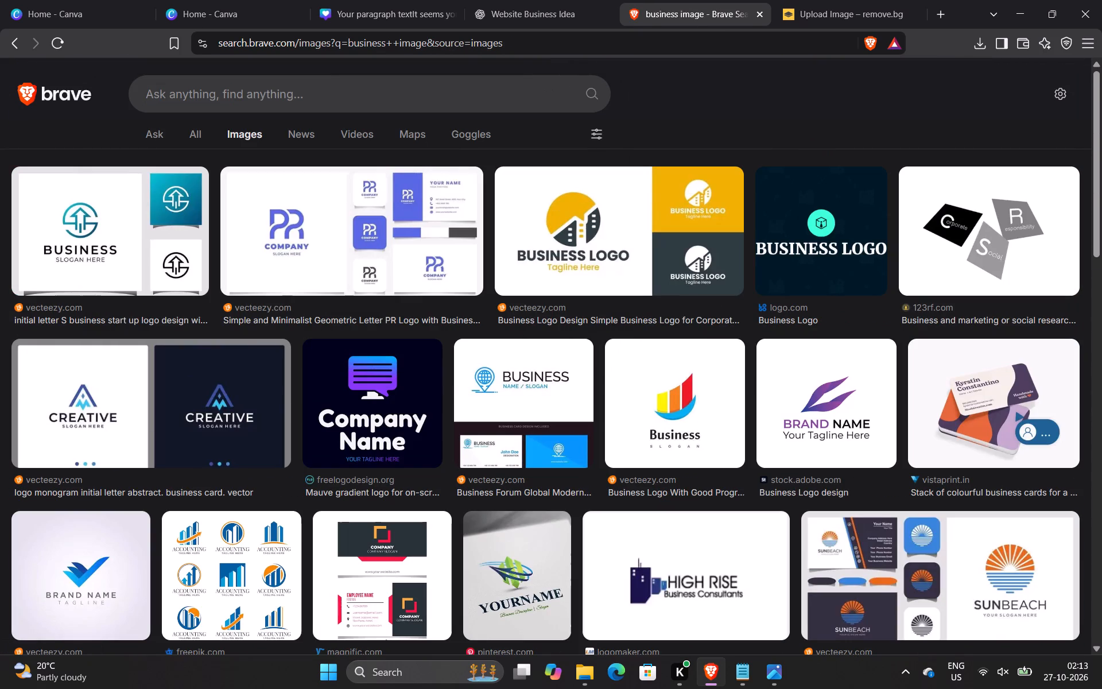
pyautogui.write('rupp')
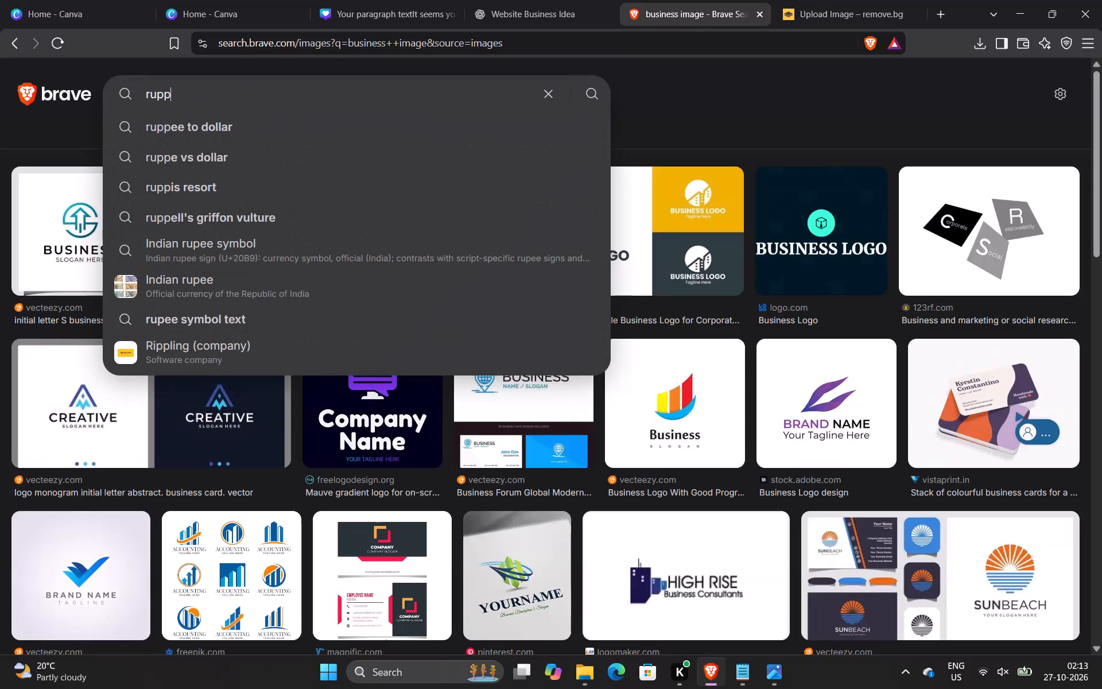
pyautogui.write('ee animated image')
pyautogui.press('Return')
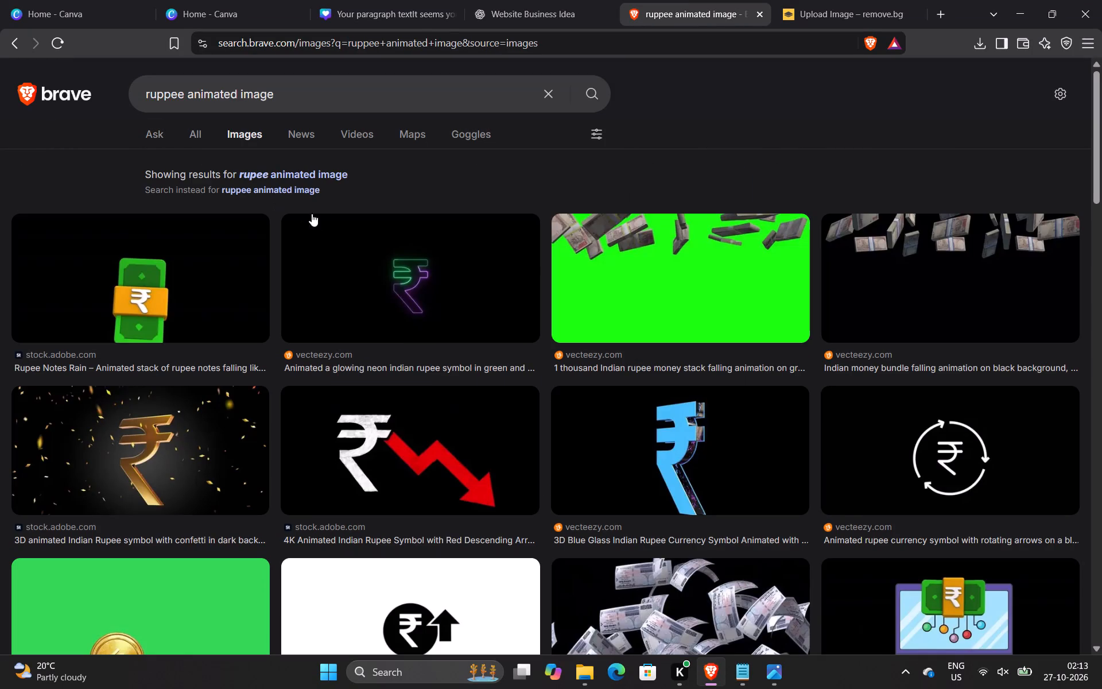
pyautogui.scroll(-2, 407, 401)
pyautogui.scroll(-4, 305, 458)
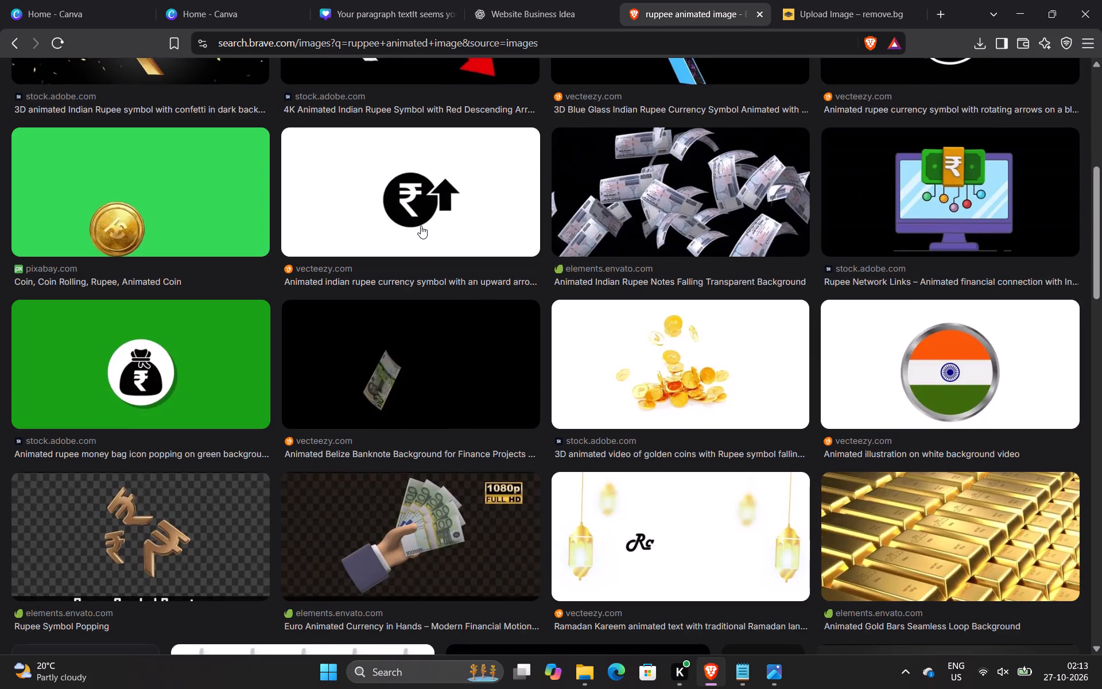
pyautogui.scroll(-4, 420, 219)
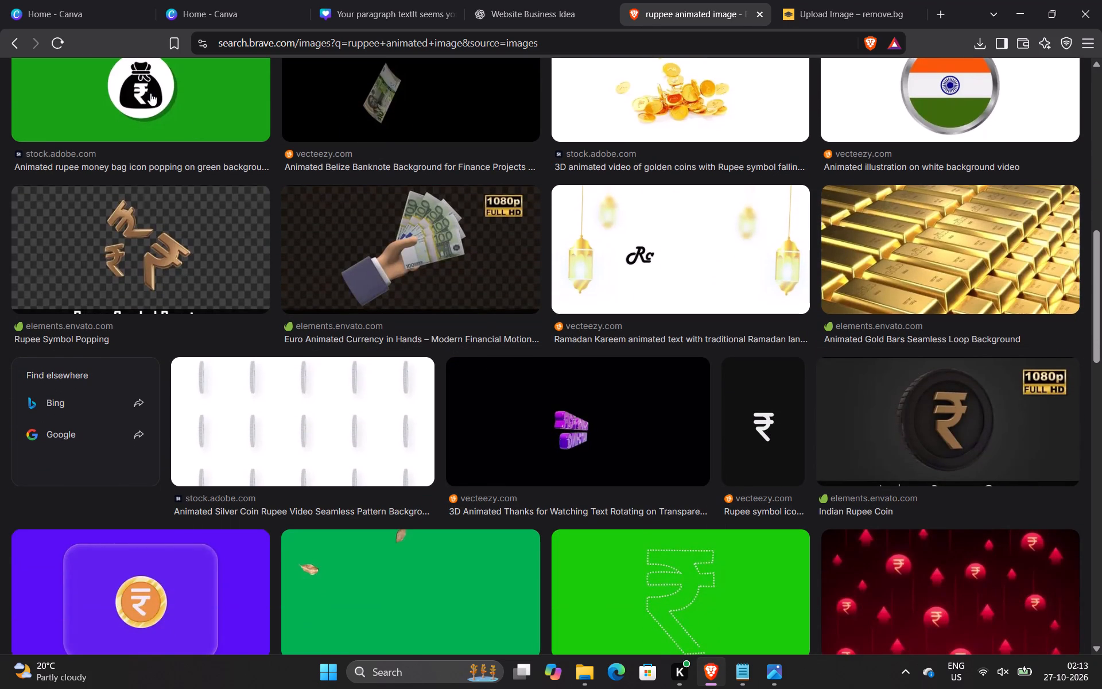
# Preview the white rupee symbol icon and examine its related images and the surrounding results.
pyautogui.click(750, 433)
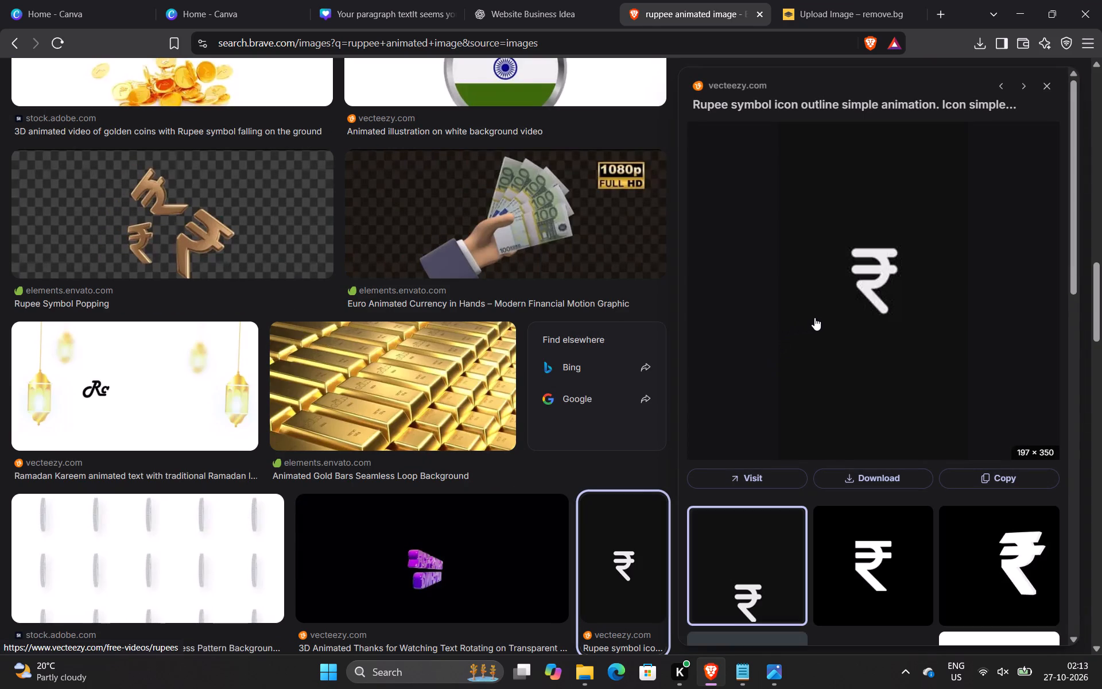
pyautogui.scroll(-3, 933, 528)
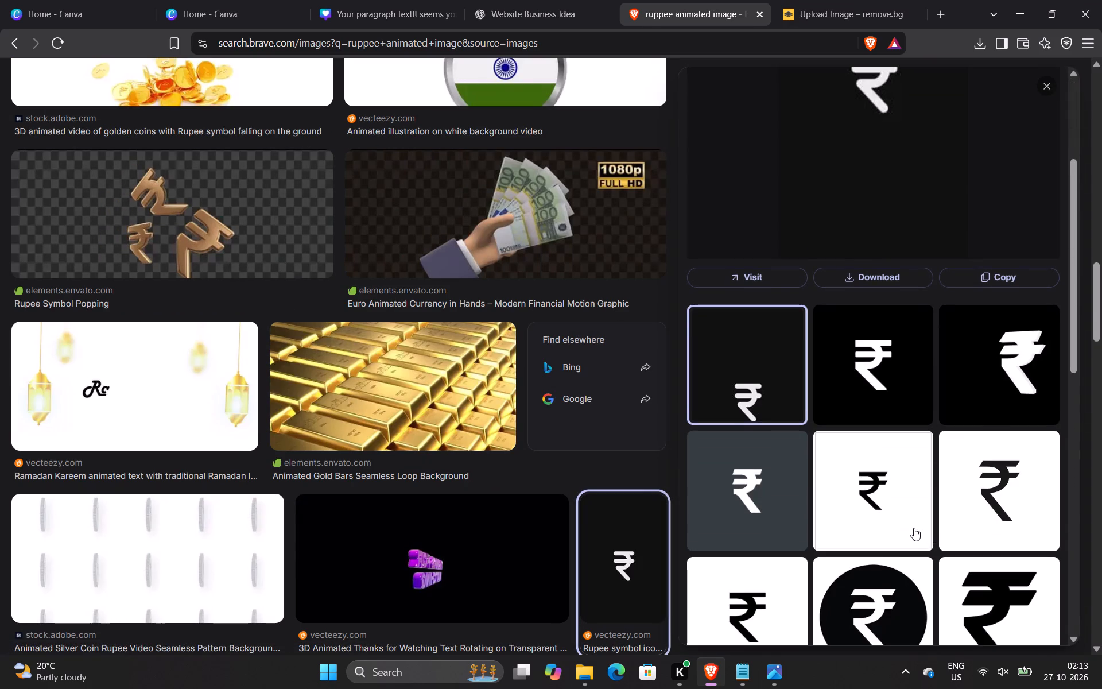
pyautogui.scroll(3, 875, 551)
pyautogui.scroll(-8, 548, 475)
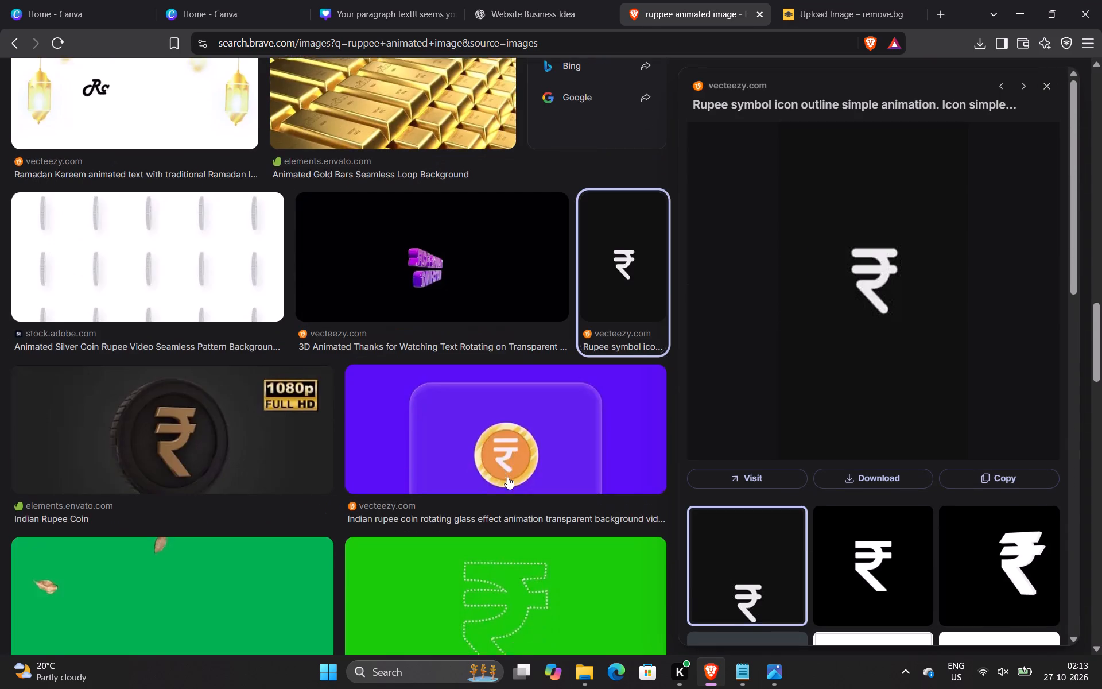
pyautogui.scroll(-4, 506, 476)
pyautogui.scroll(16, 506, 475)
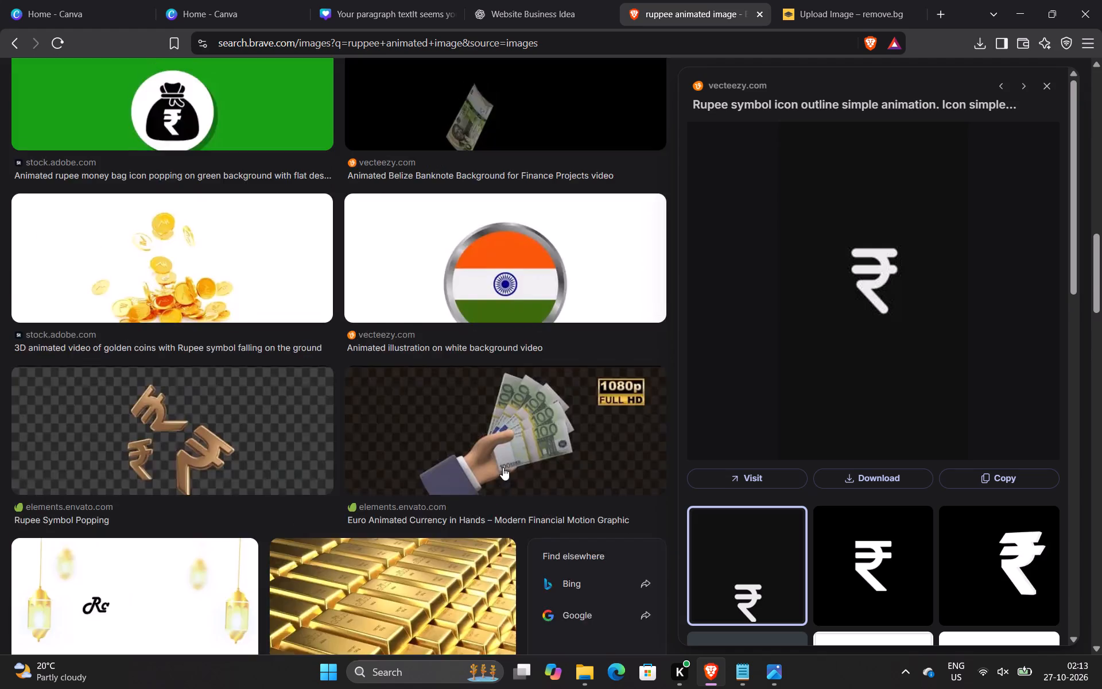
pyautogui.scroll(20, 503, 467)
# Remove "animated" from the query, choose the suggested search "rupee images" and look through the results.
pyautogui.doubleClick(230, 91)
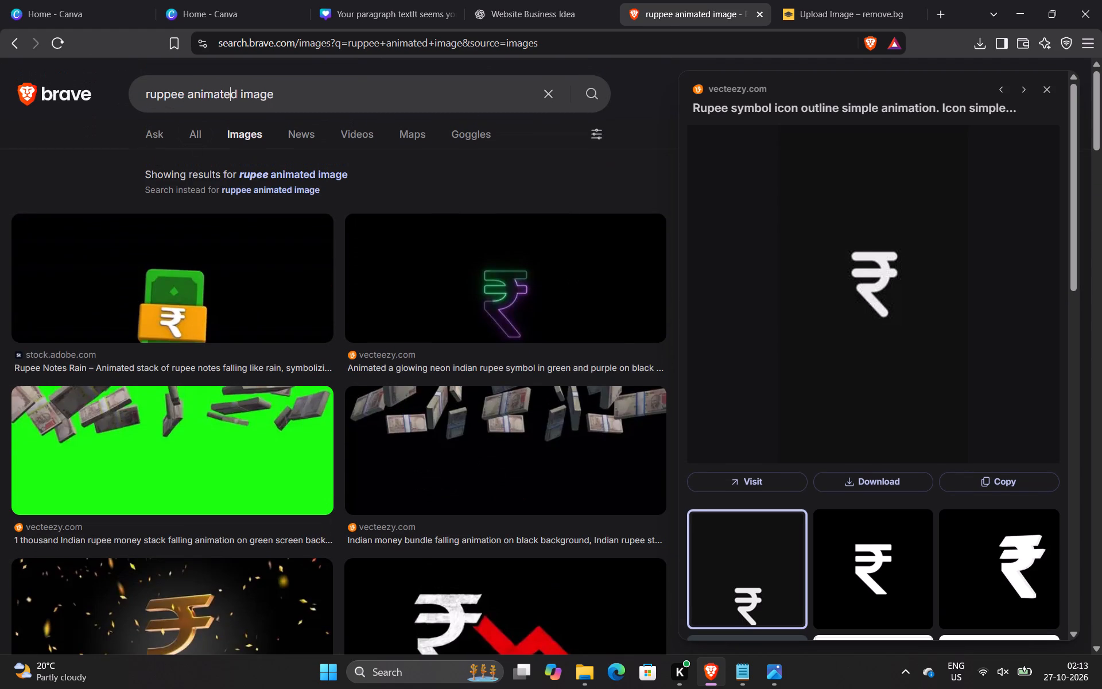
pyautogui.press('BackSpace')
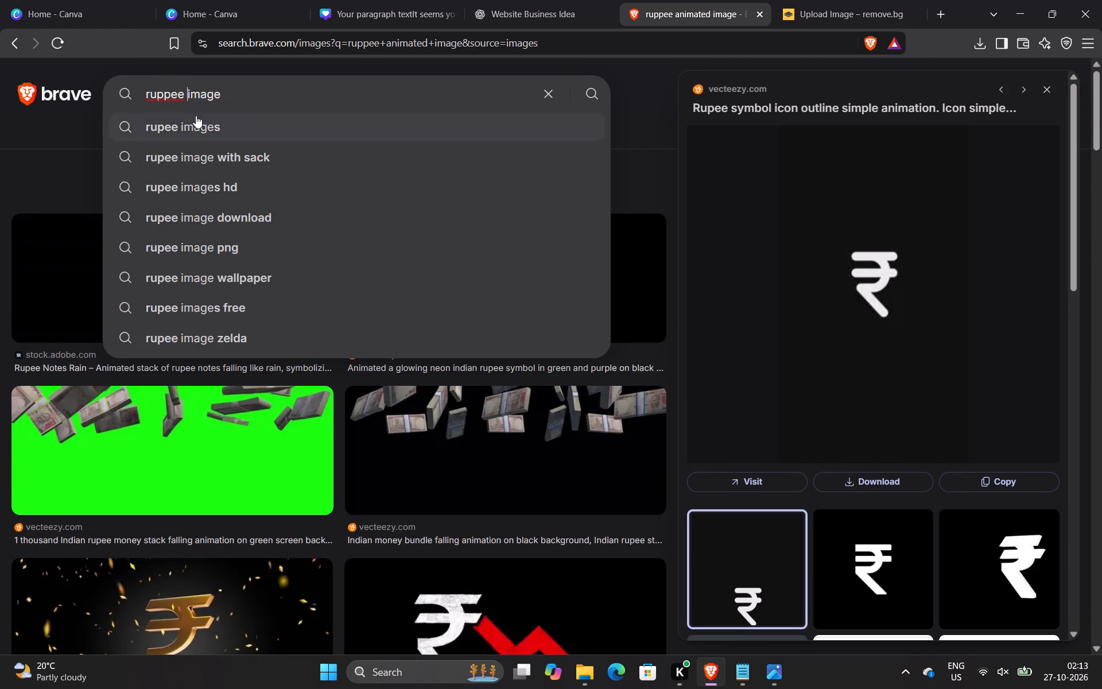
pyautogui.click(194, 121)
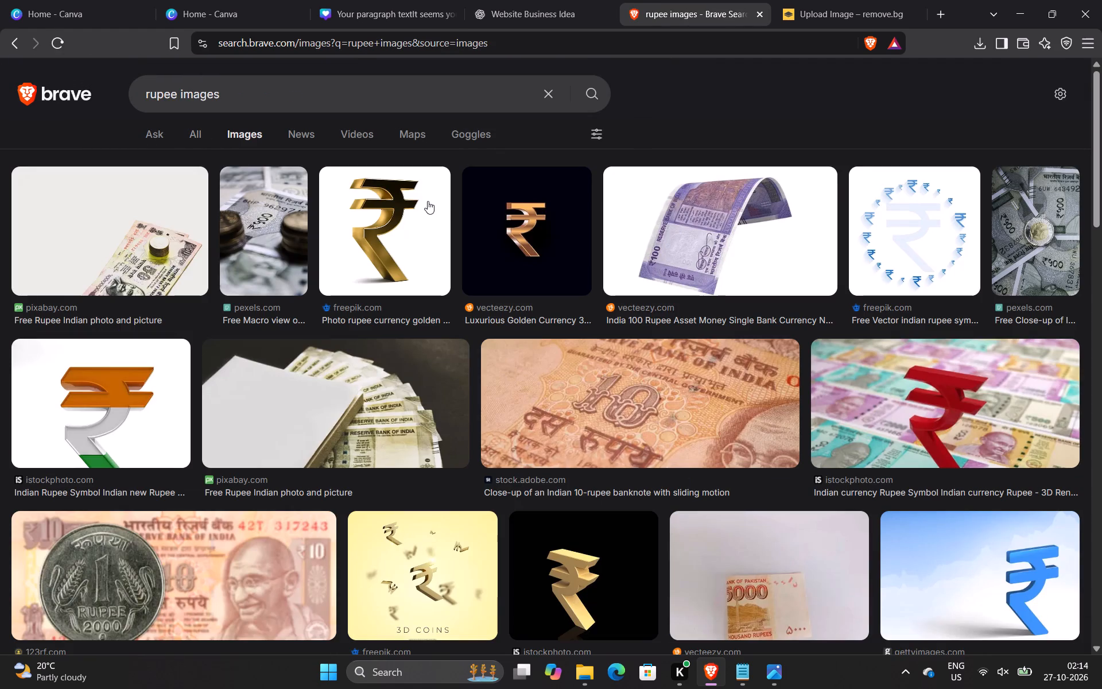
pyautogui.scroll(-4, 354, 240)
pyautogui.scroll(-3, 461, 281)
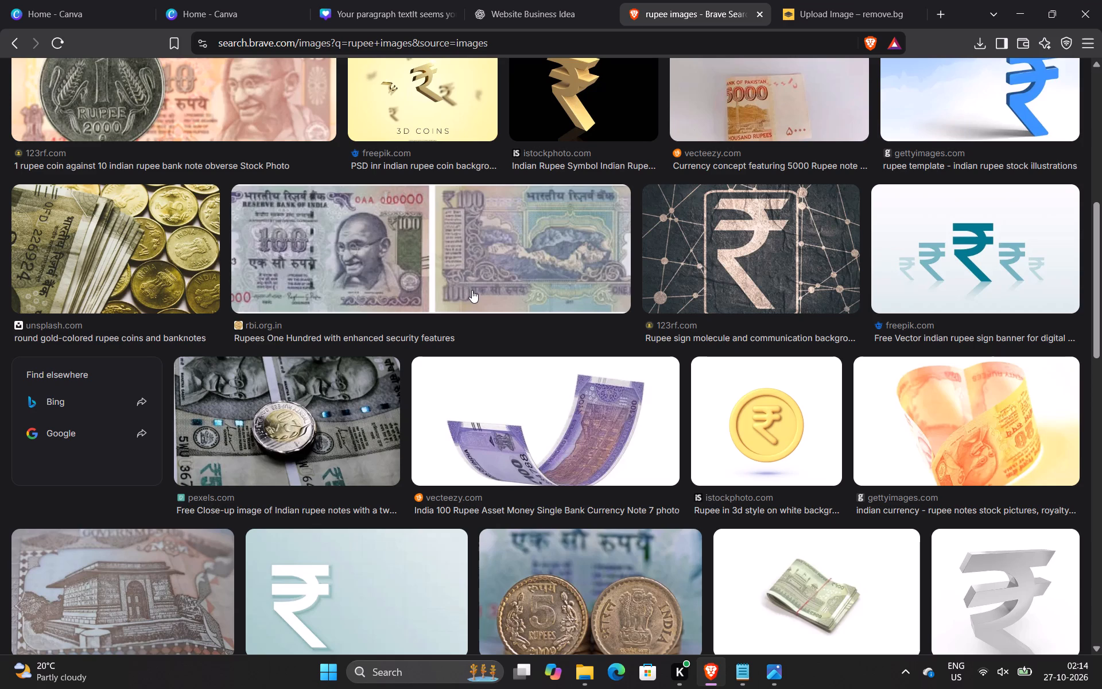
pyautogui.scroll(-4, 778, 355)
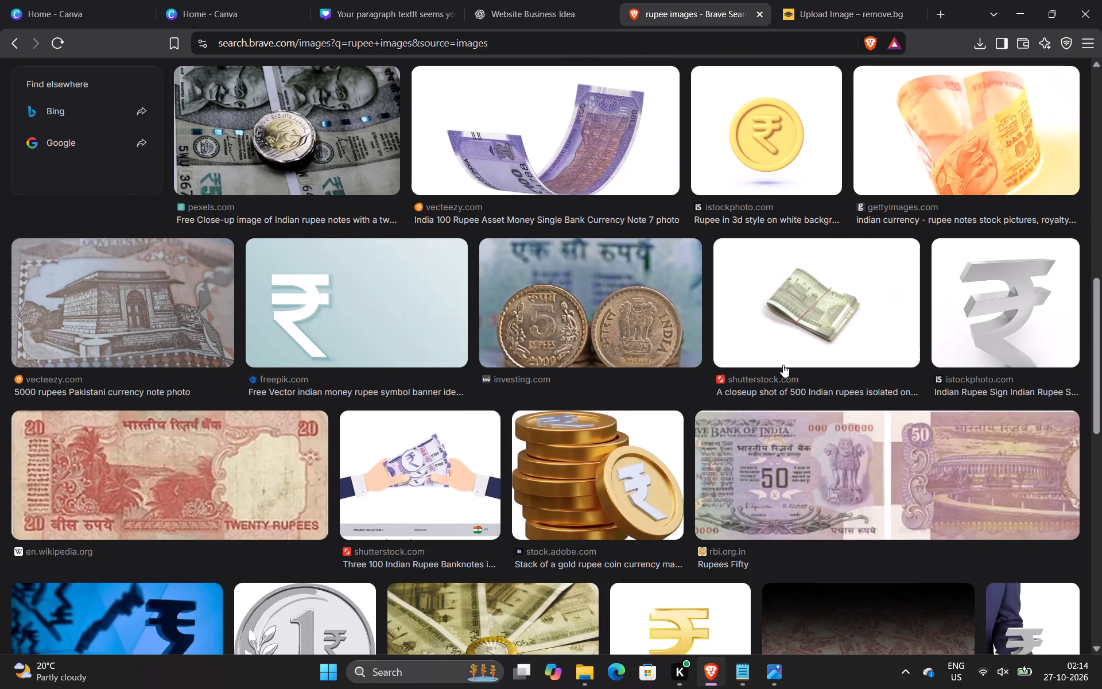
pyautogui.scroll(9, 469, 309)
# Return to the "ruppee animated image" results and examine them along with the related rupee symbol images.
pyautogui.click(3, 33)
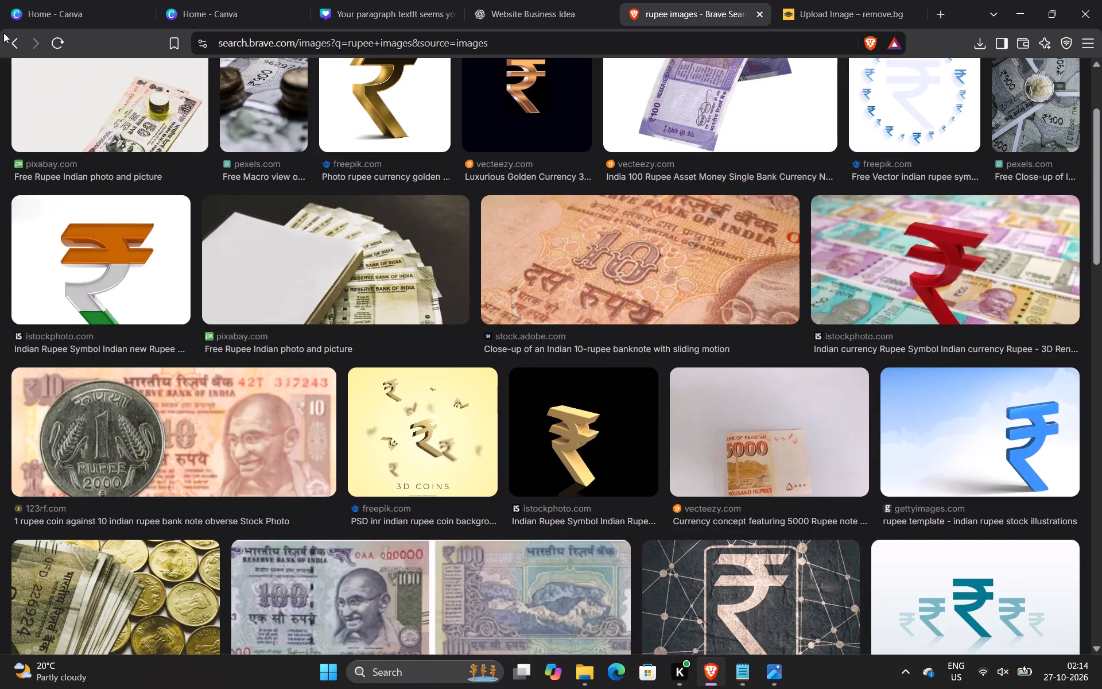
pyautogui.click(6, 37)
pyautogui.scroll(-4, 797, 412)
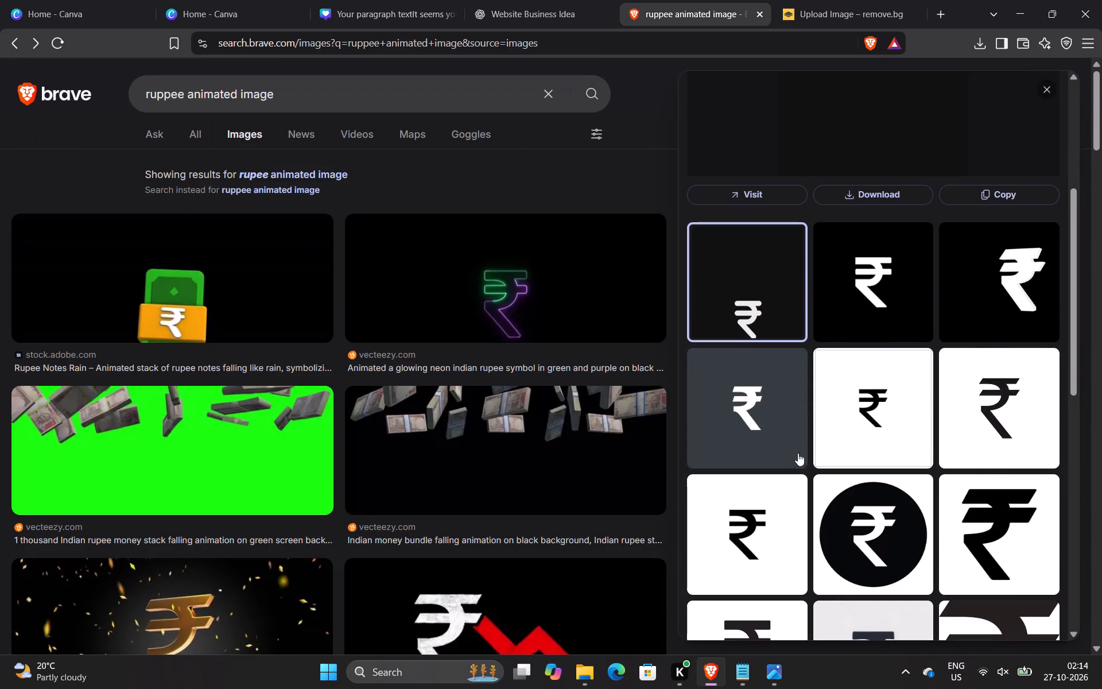
pyautogui.scroll(-10, 388, 377)
pyautogui.scroll(2, 435, 425)
pyautogui.scroll(-5, 434, 423)
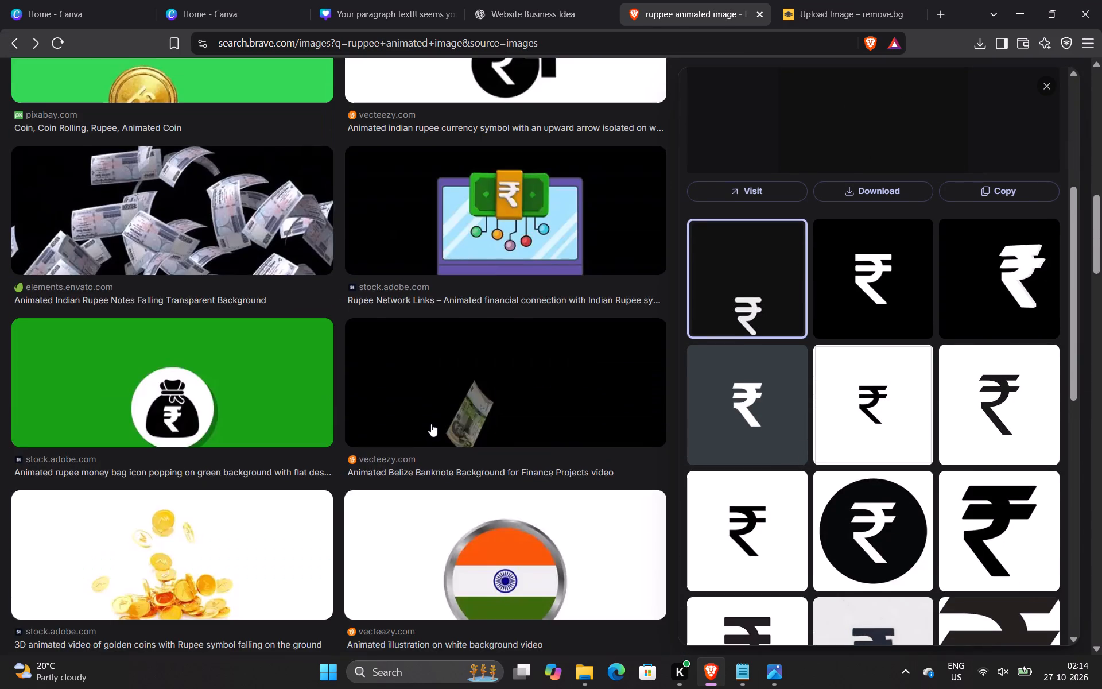
pyautogui.scroll(-10, 419, 422)
pyautogui.scroll(-4, 474, 406)
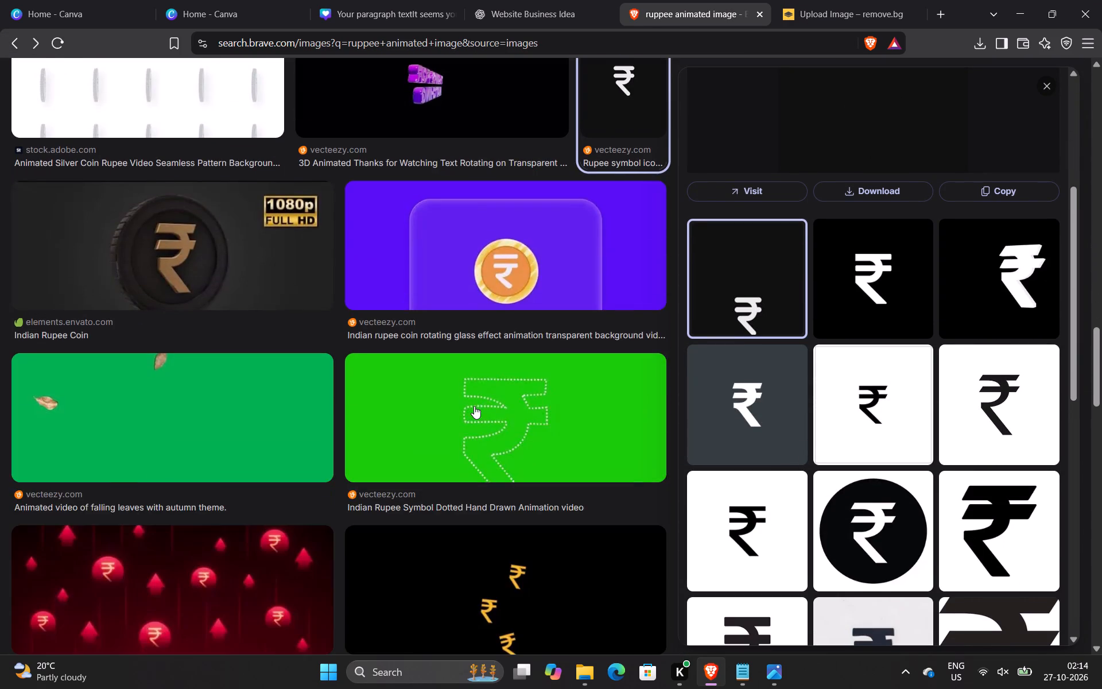
pyautogui.scroll(3, 474, 405)
pyautogui.scroll(-5, 711, 342)
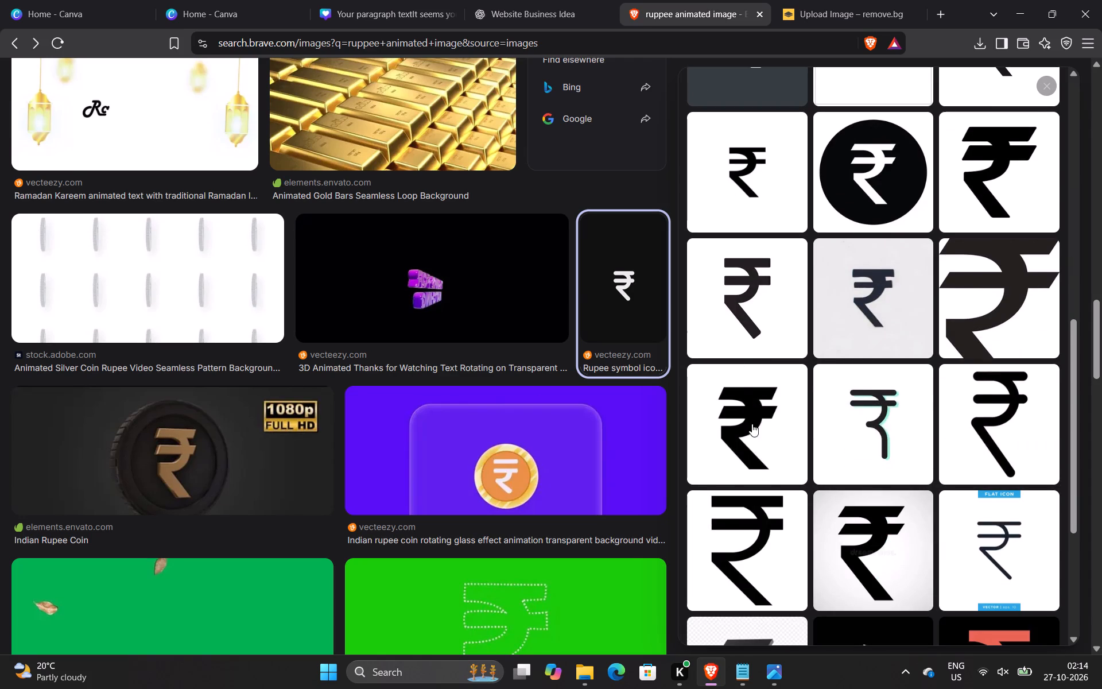
pyautogui.scroll(10, 790, 492)
pyautogui.scroll(-5, 769, 449)
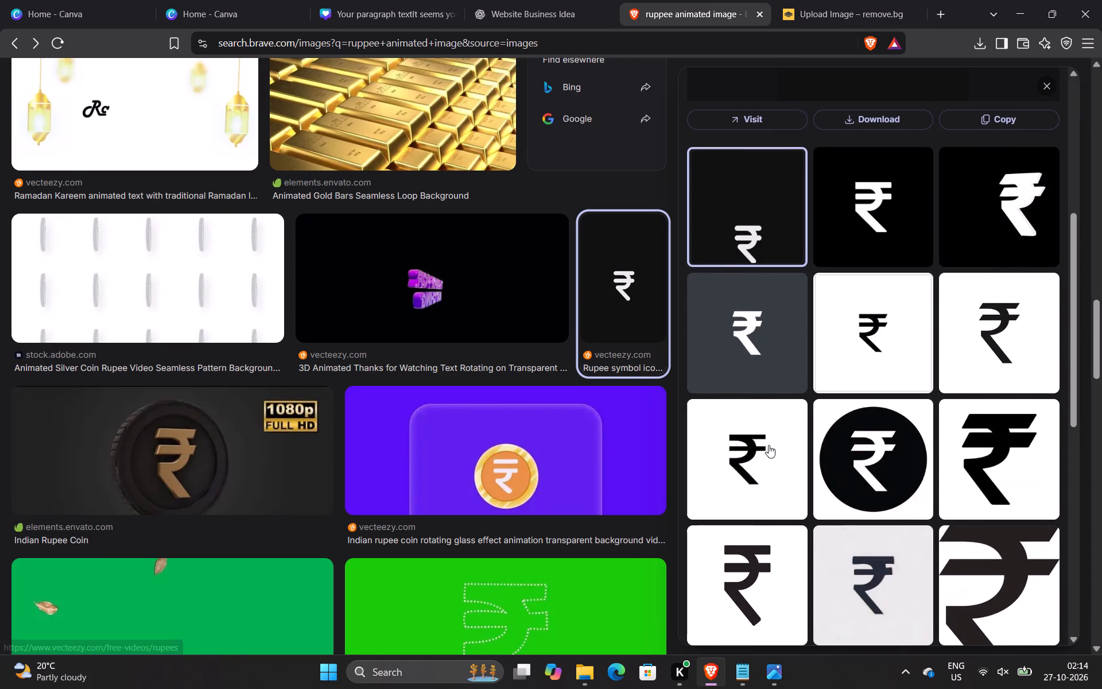
# Close the rupee symbol preview and look further through the results for a suitable money picture.
pyautogui.click(1049, 88)
pyautogui.scroll(-4, 555, 350)
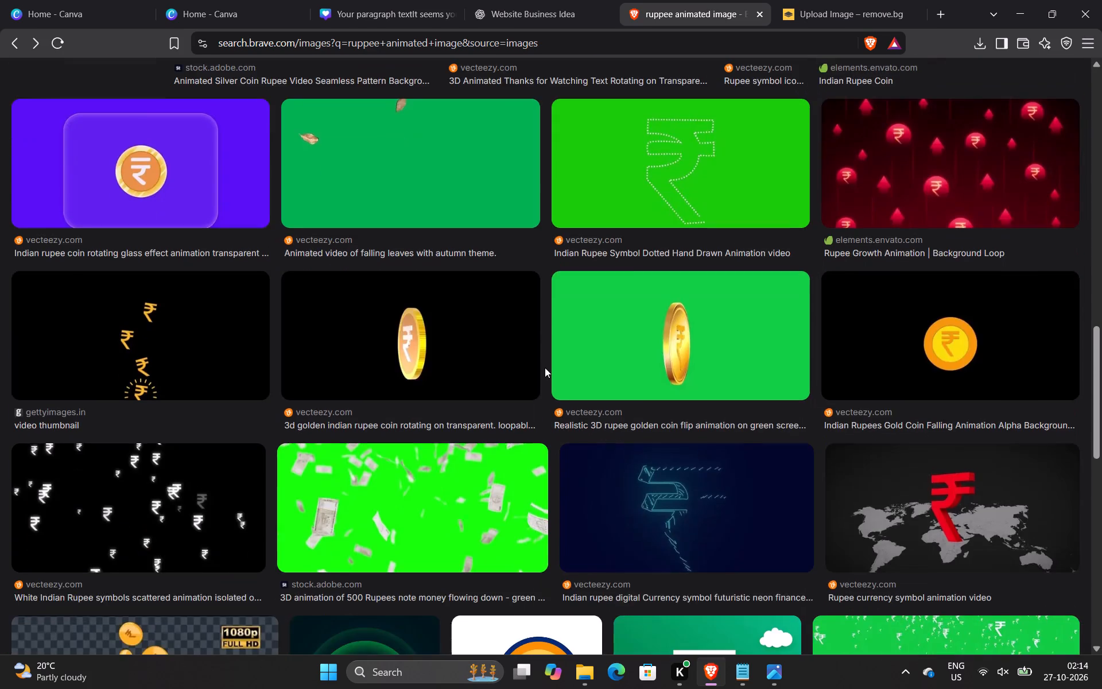
pyautogui.scroll(4, 546, 365)
pyautogui.scroll(-5, 546, 363)
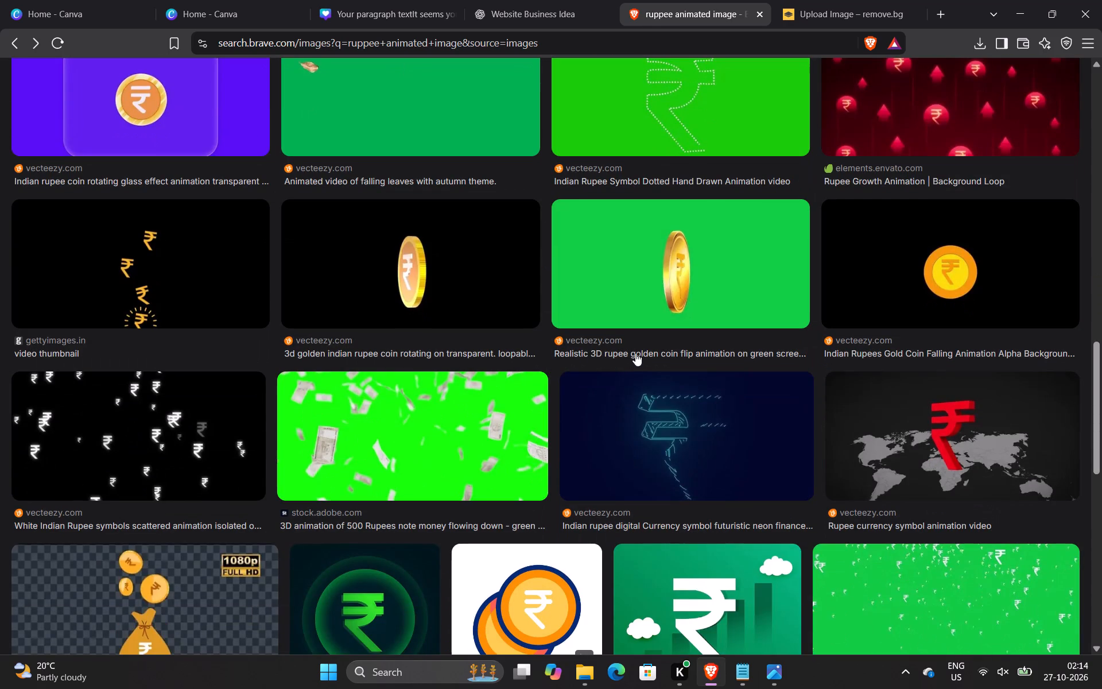
pyautogui.scroll(-3, 635, 351)
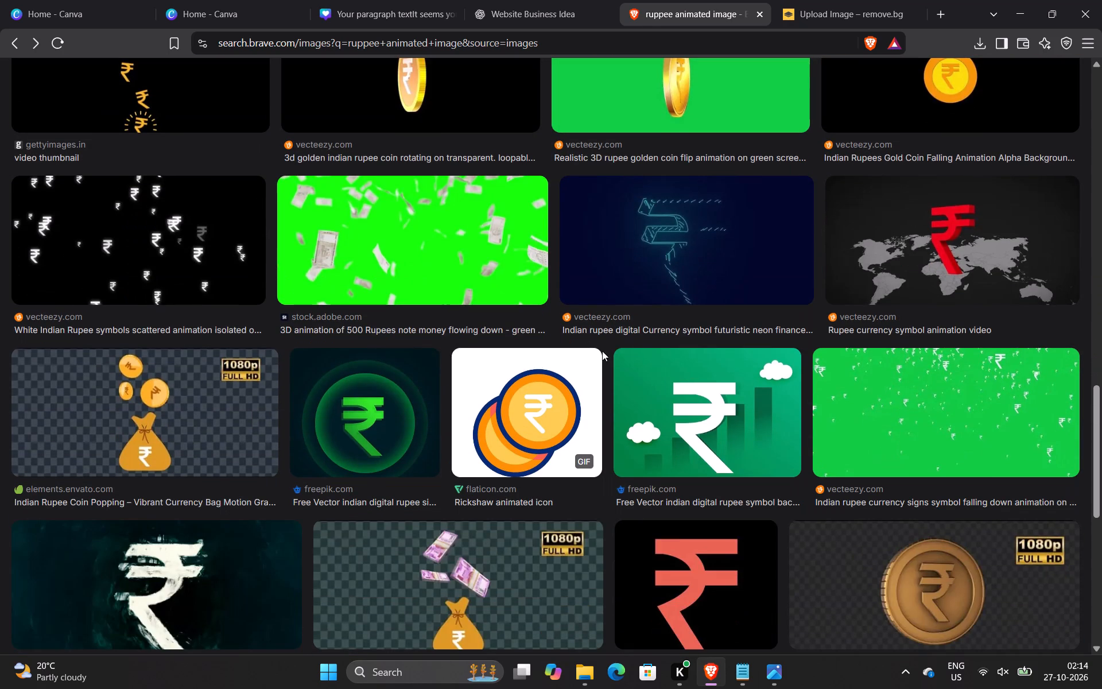
pyautogui.scroll(-4, 529, 362)
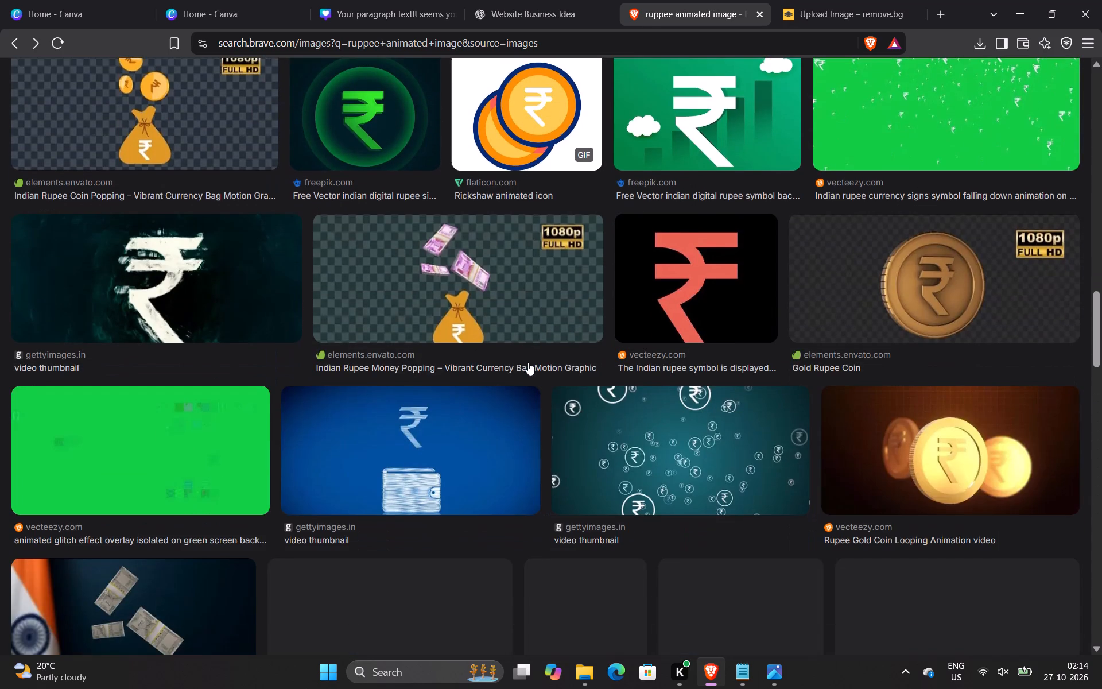
pyautogui.scroll(-5, 528, 361)
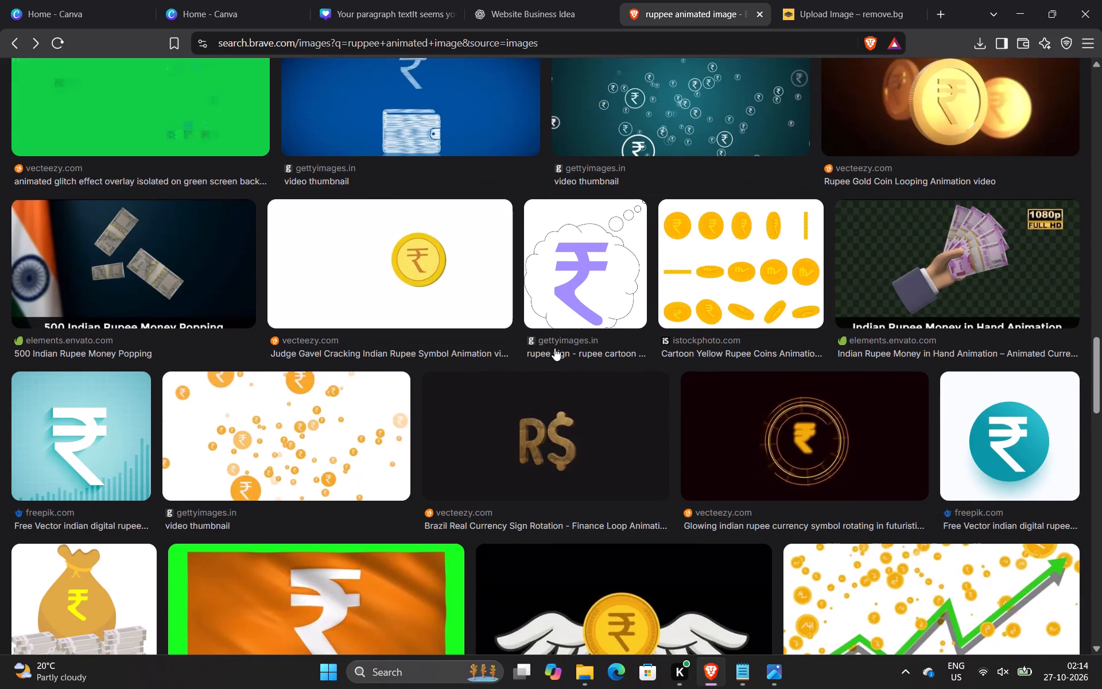
pyautogui.scroll(-4, 554, 347)
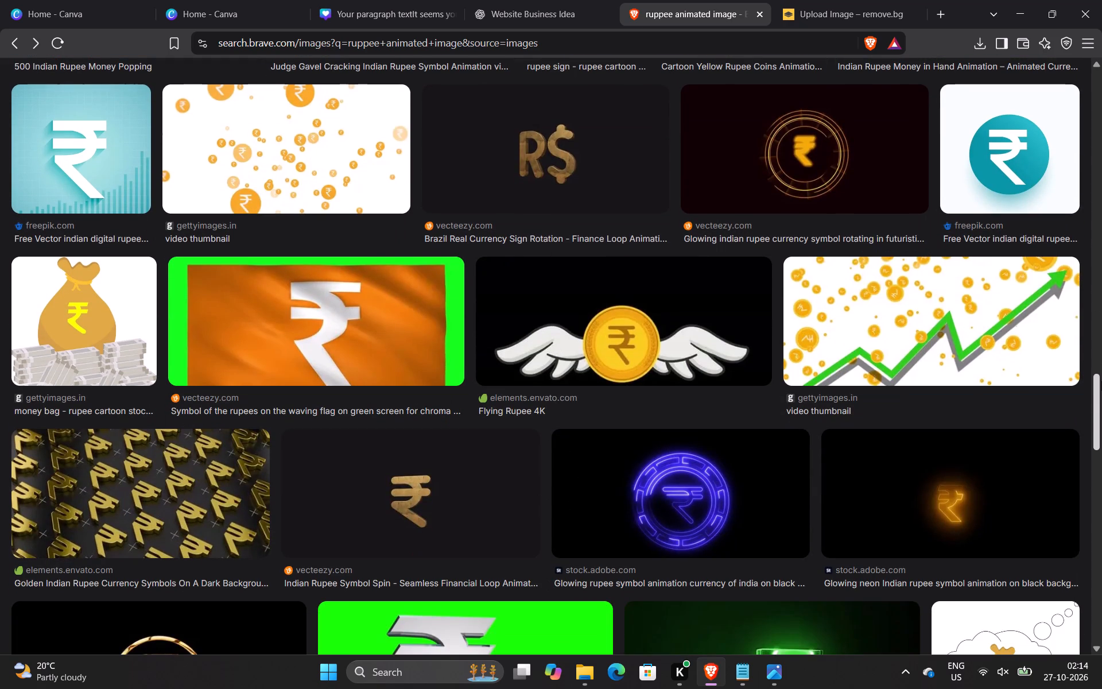
pyautogui.moveTo(1101, 406); pyautogui.dragTo(1101, 392)
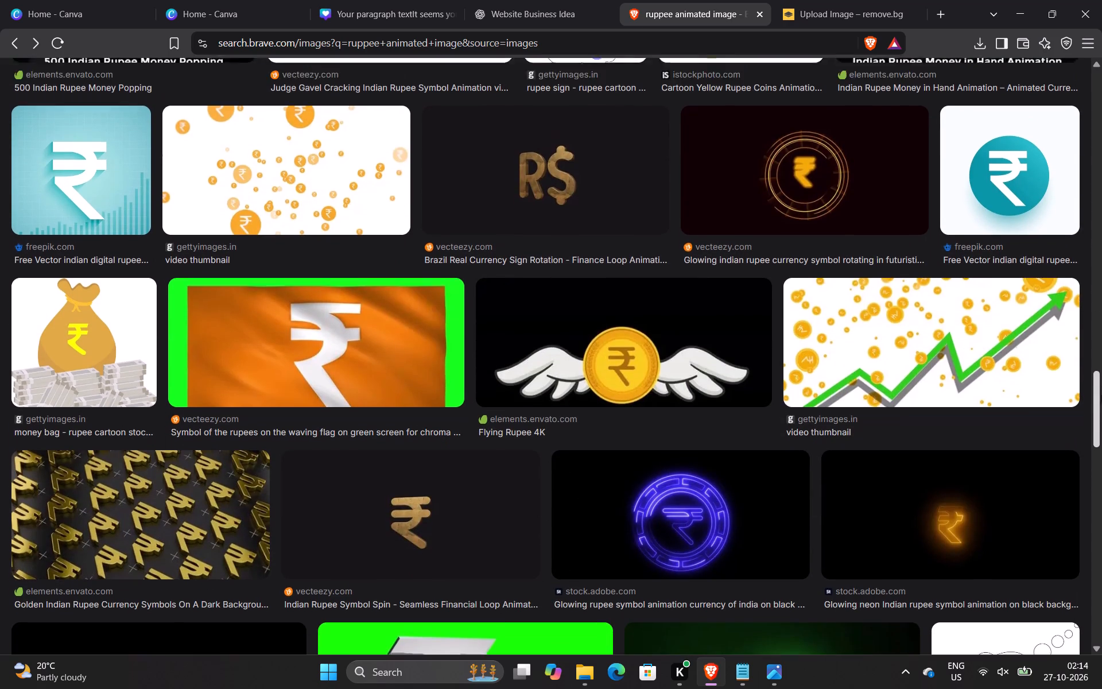
pyautogui.moveTo(1101, 392); pyautogui.dragTo(1101, 0)
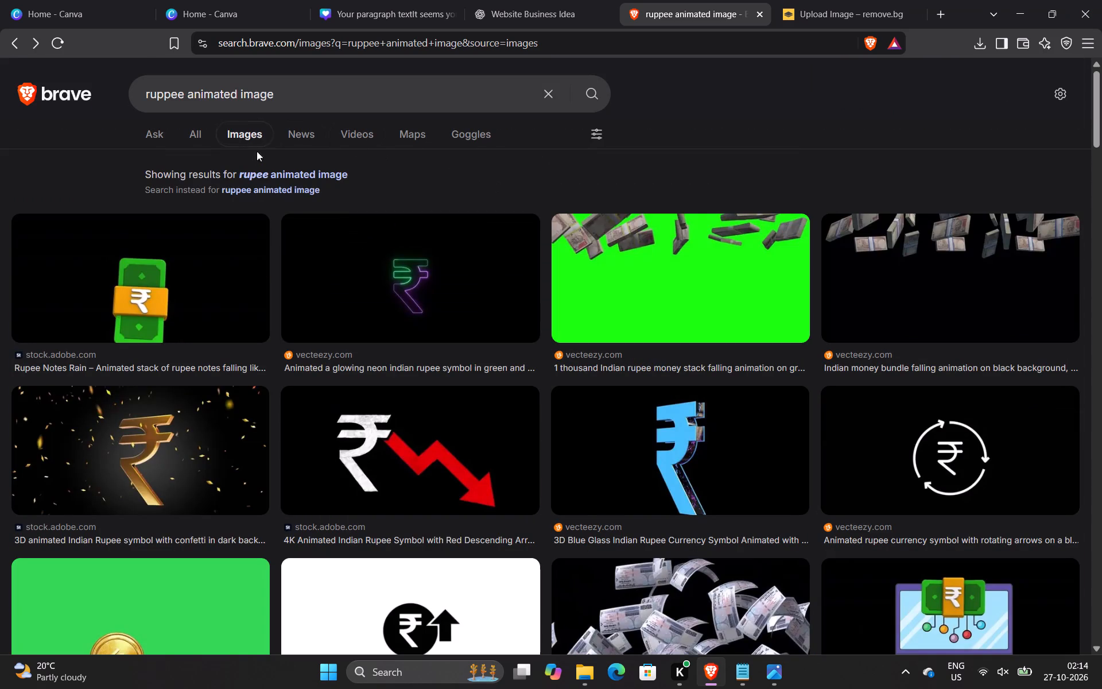
# Switch to the corrected search "rupee animated image" and pick the green rupee money bag related to the money bag icon.
pyautogui.click(261, 172)
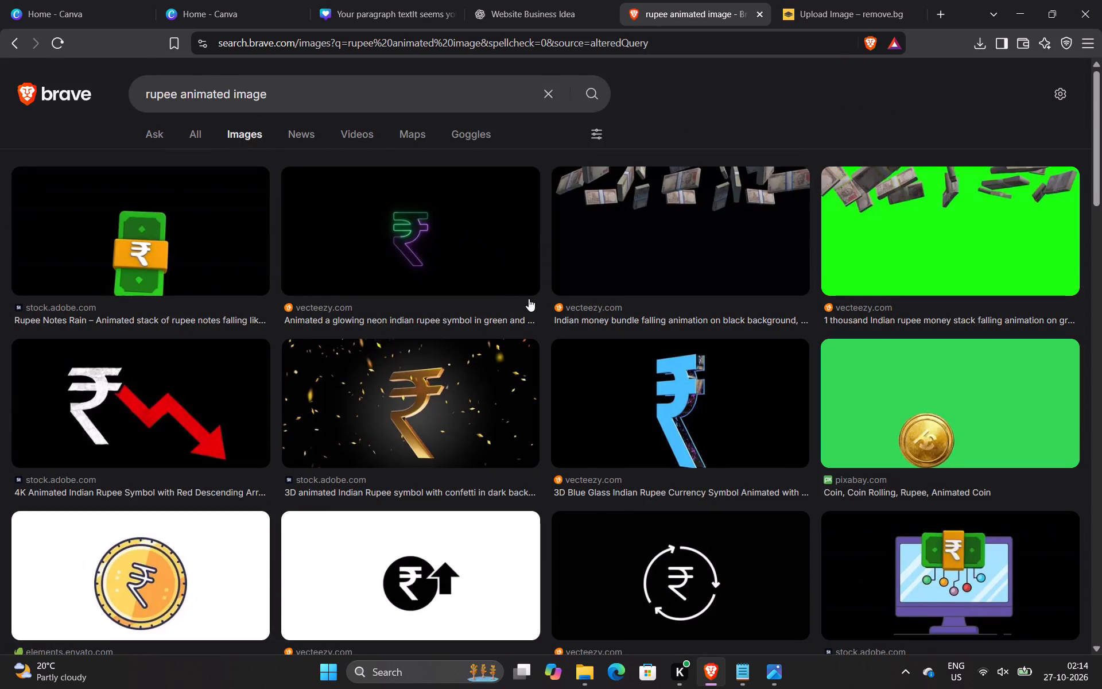
pyautogui.scroll(-3, 529, 299)
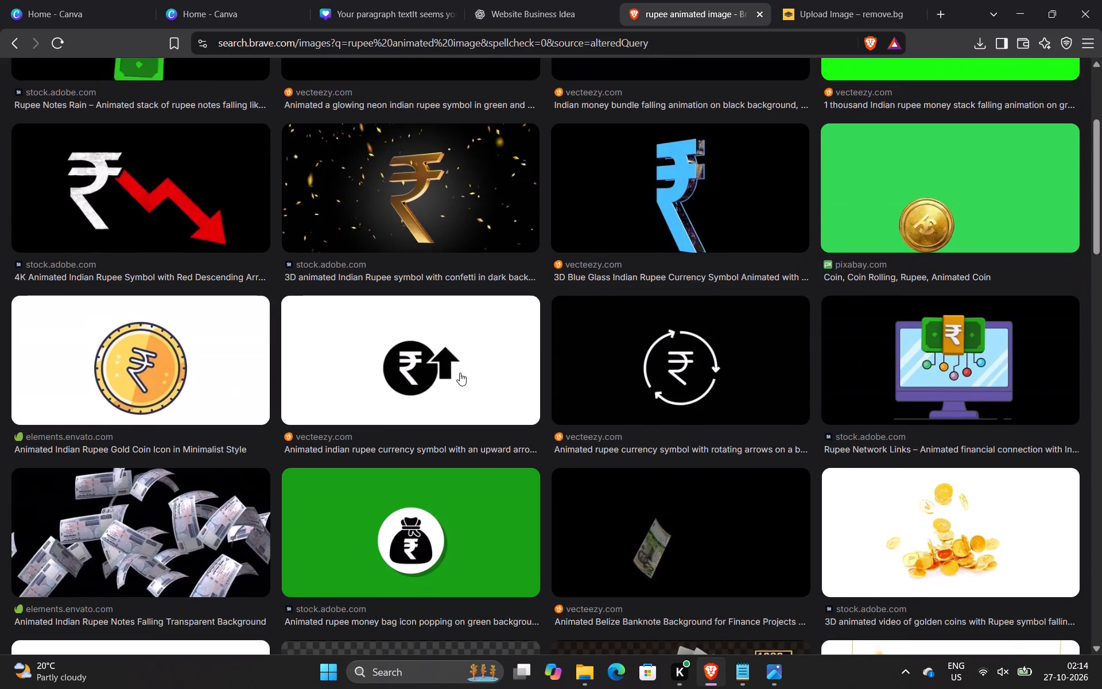
pyautogui.click(442, 514)
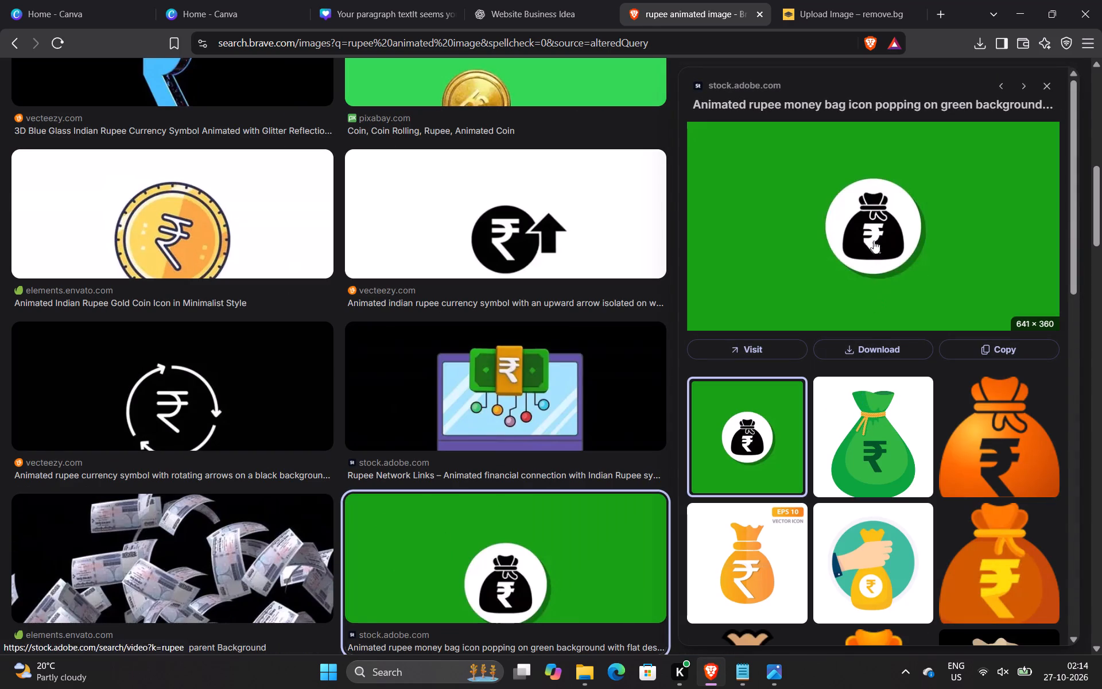
pyautogui.click(883, 444)
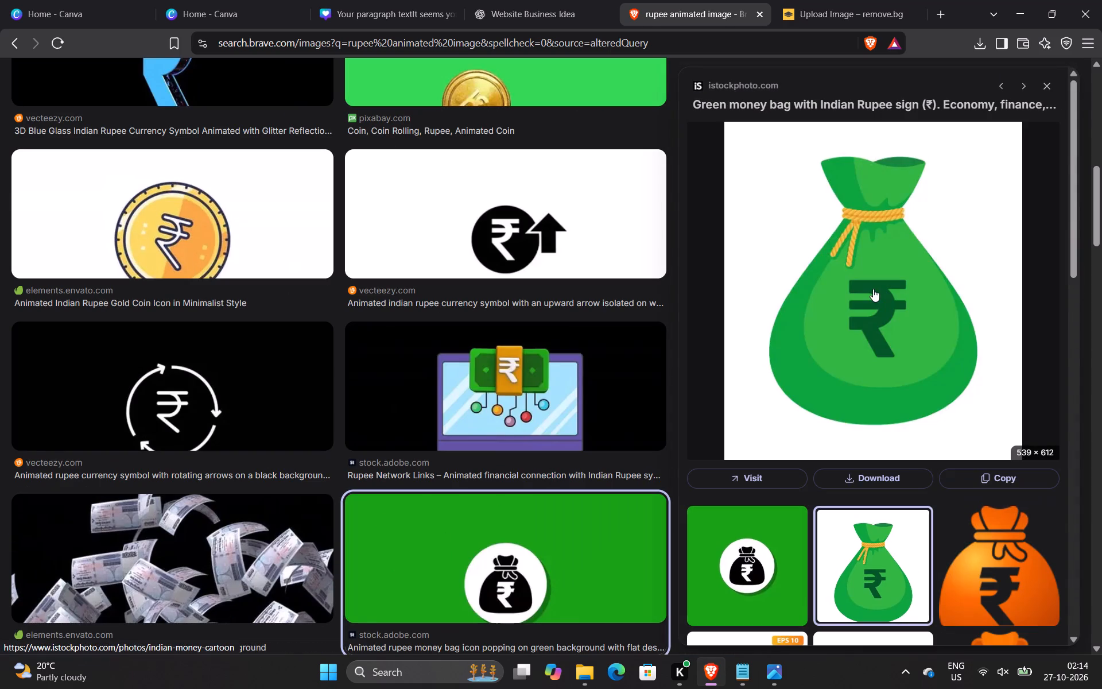
# Compare the related orange rupee money bag with the green one and return to the green money bag.
pyautogui.scroll(-2, 875, 320)
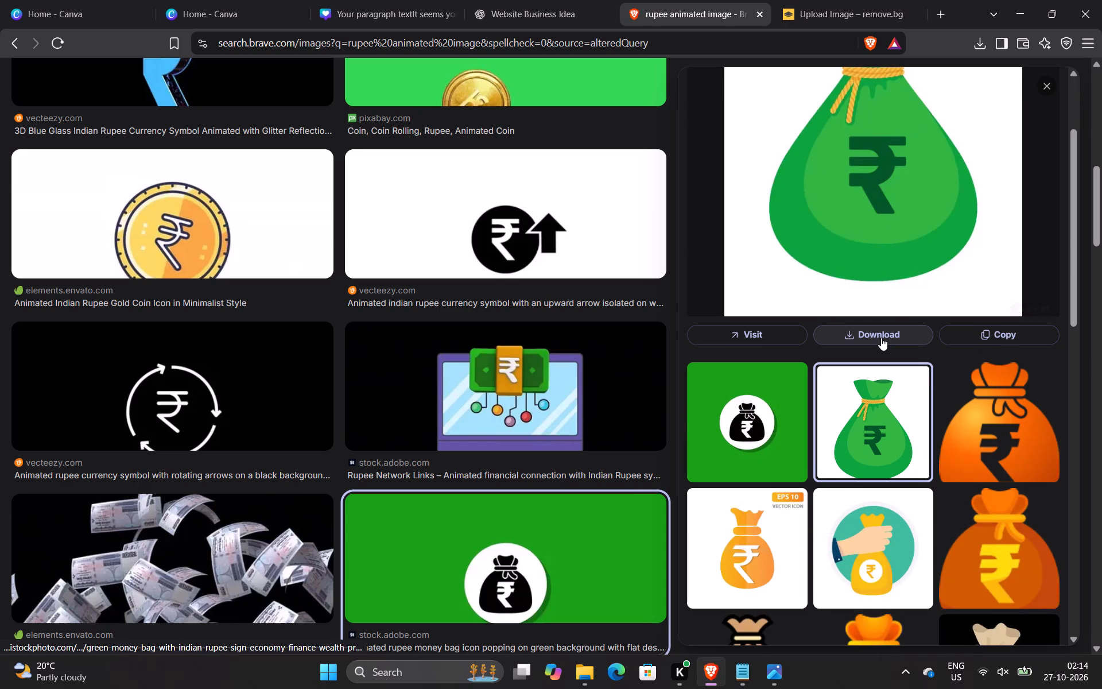
pyautogui.click(769, 562)
pyautogui.scroll(-3, 838, 535)
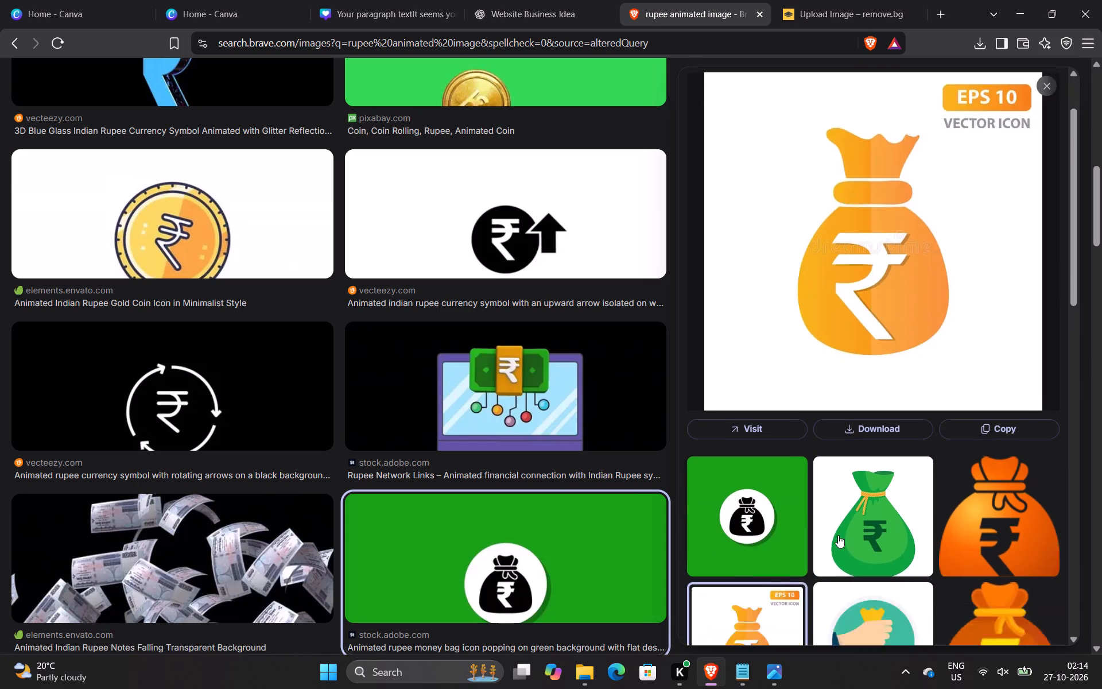
pyautogui.click(883, 365)
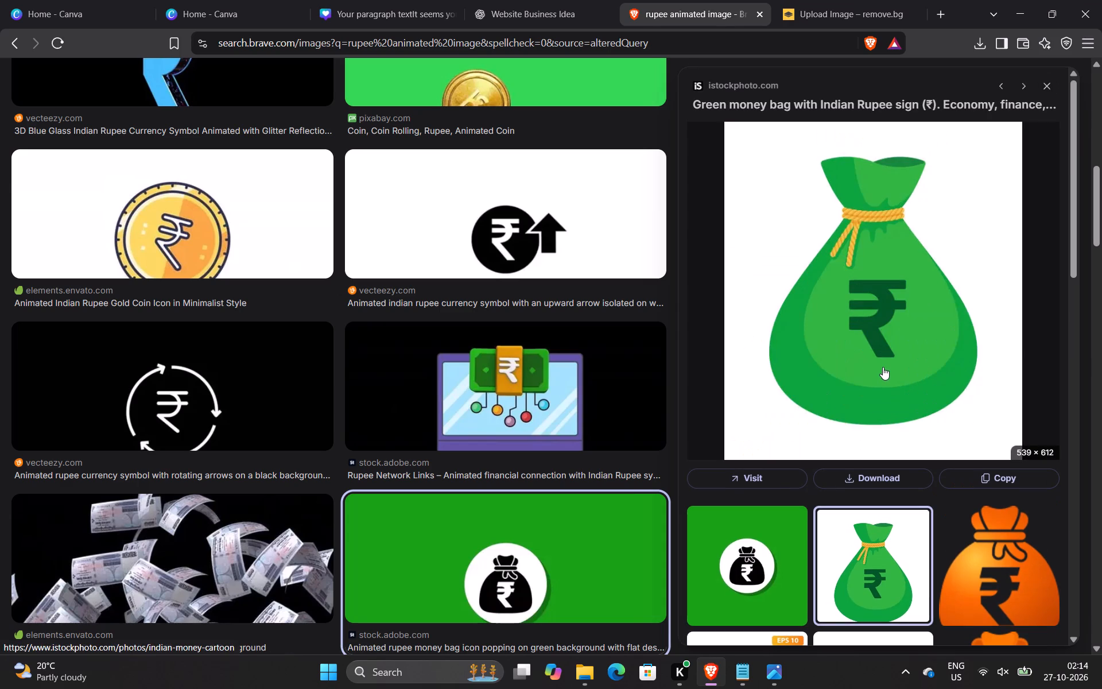
# Copy the green rupee money bag image and paste it into remove.bg to strip its background.
pyautogui.rightClick(870, 302)
pyautogui.click(951, 539)
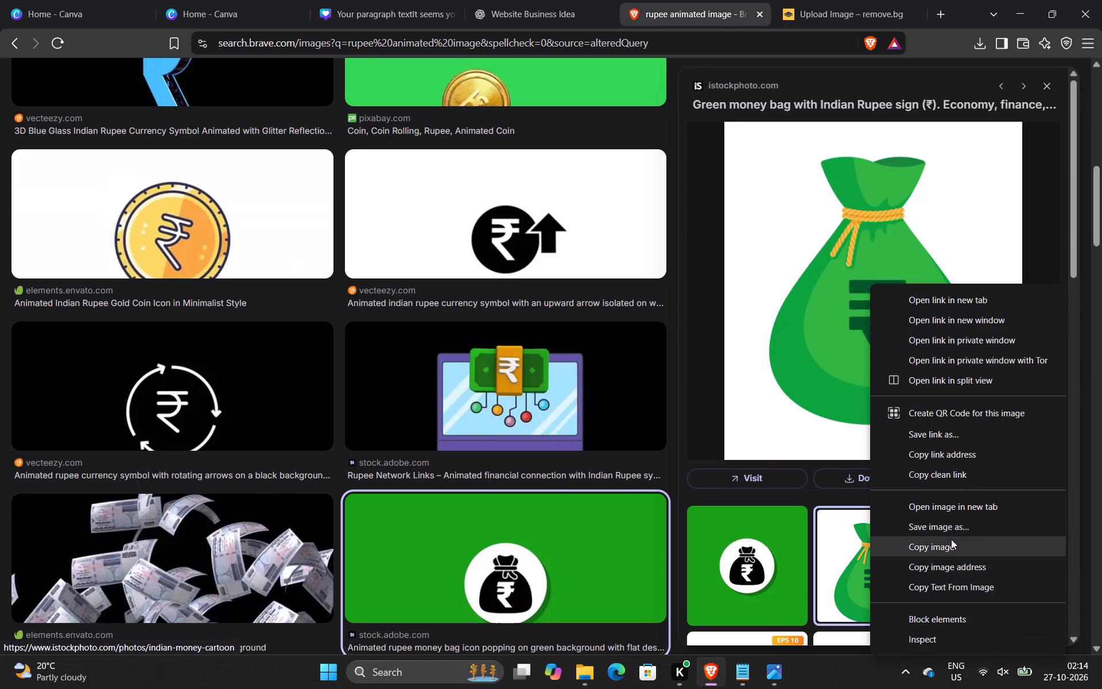
pyautogui.click(826, 0)
pyautogui.hotkey('ctrl', 'v')
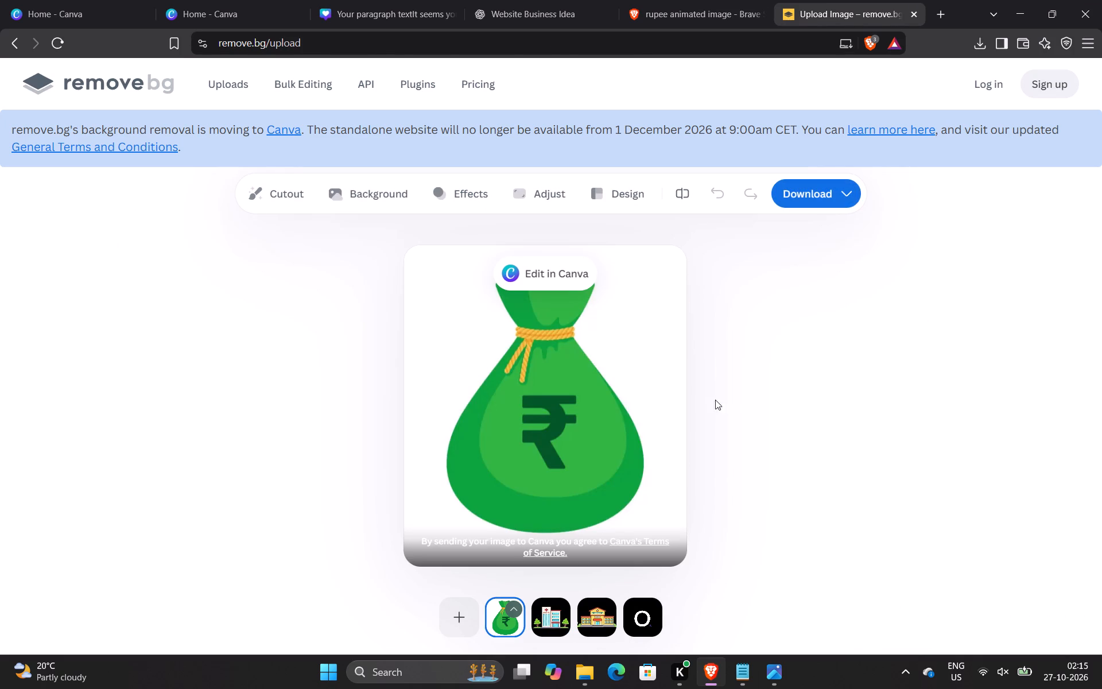
# Copy the background-free money bag from remove.bg and paste it into the Orbinest story design in Canva.
pyautogui.rightClick(507, 349)
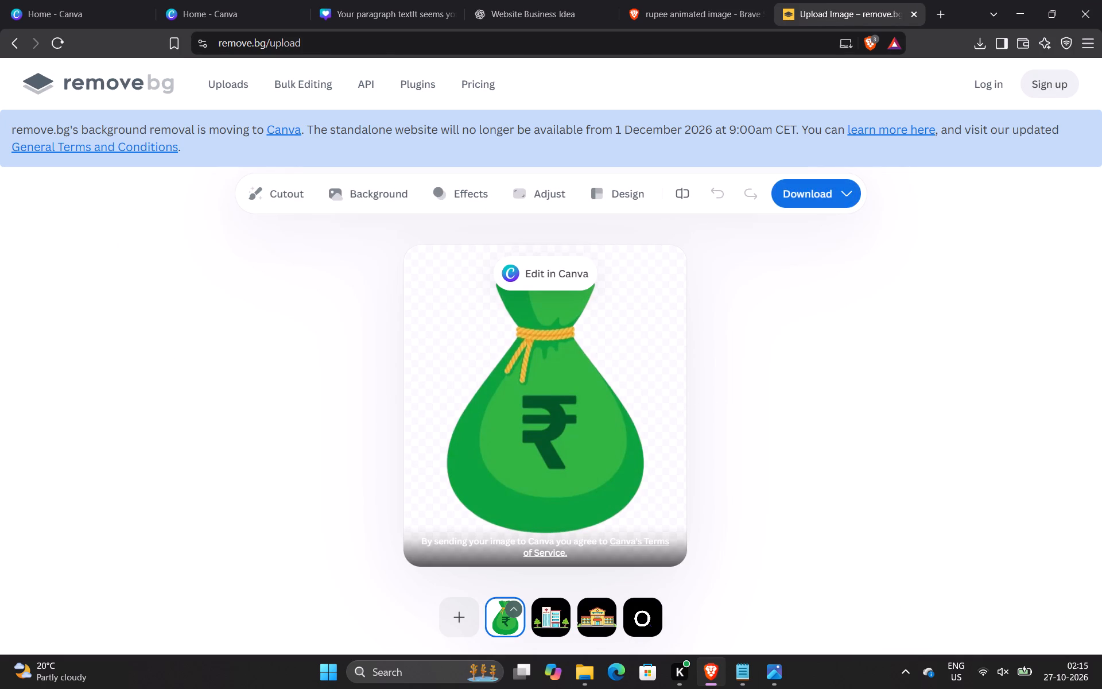
pyautogui.click(546, 394)
pyautogui.click(363, 0)
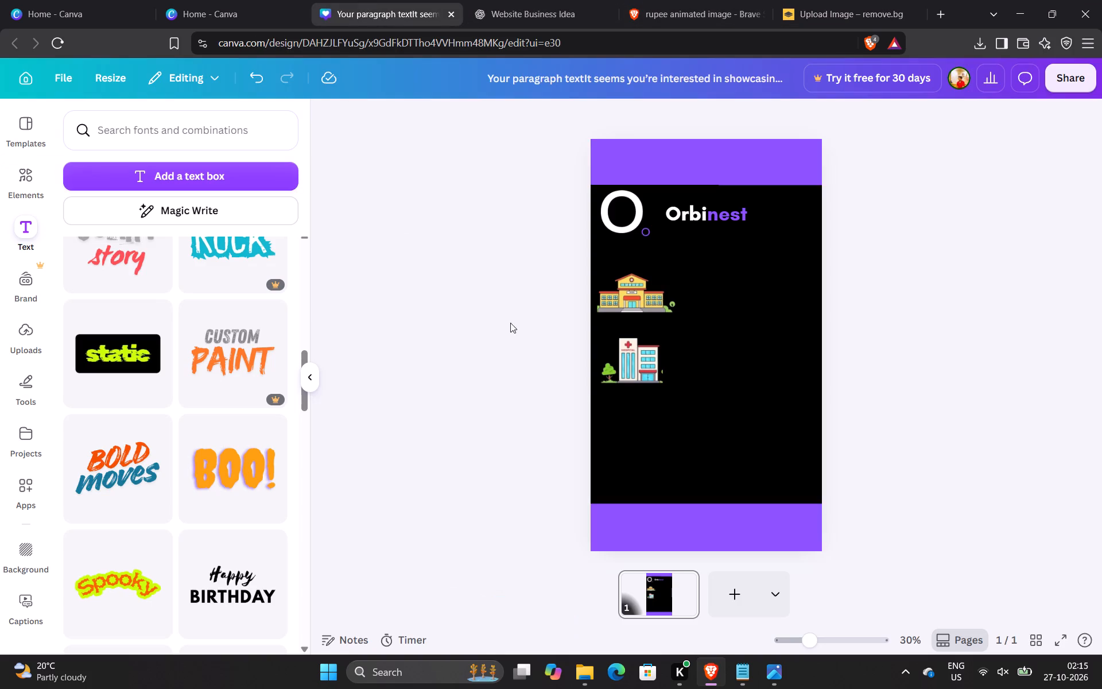
pyautogui.click(726, 452)
pyautogui.hotkey('ctrl', 'v')
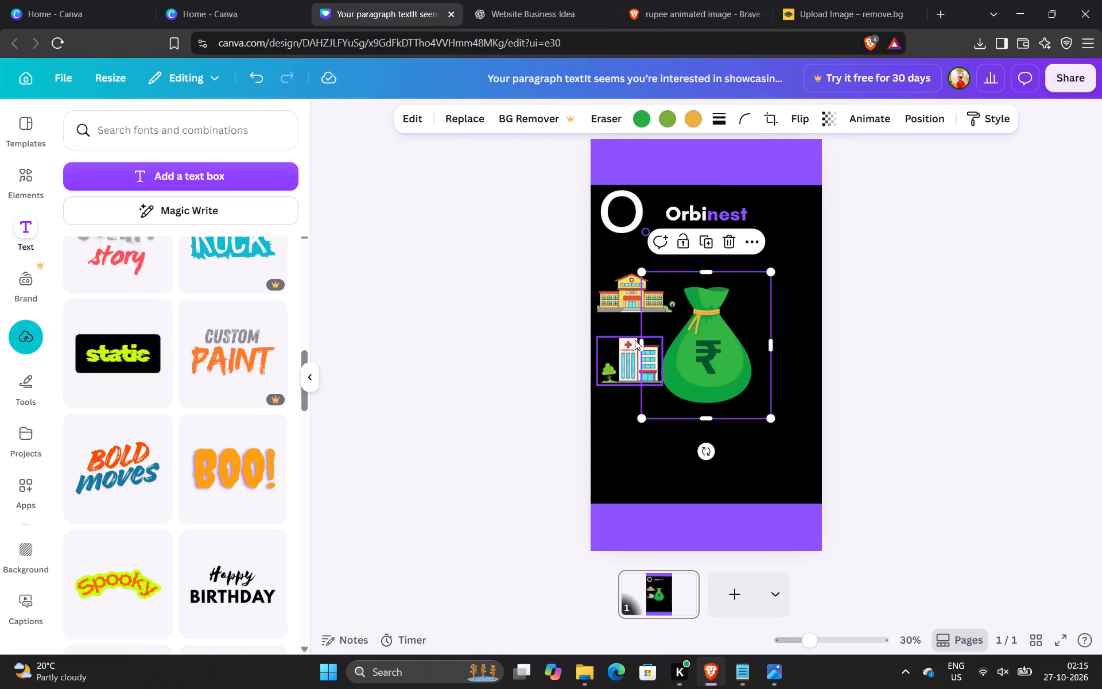
# Crop the empty margins on all four sides of the money bag image close to the bag.
pyautogui.moveTo(638, 340); pyautogui.dragTo(655, 339)
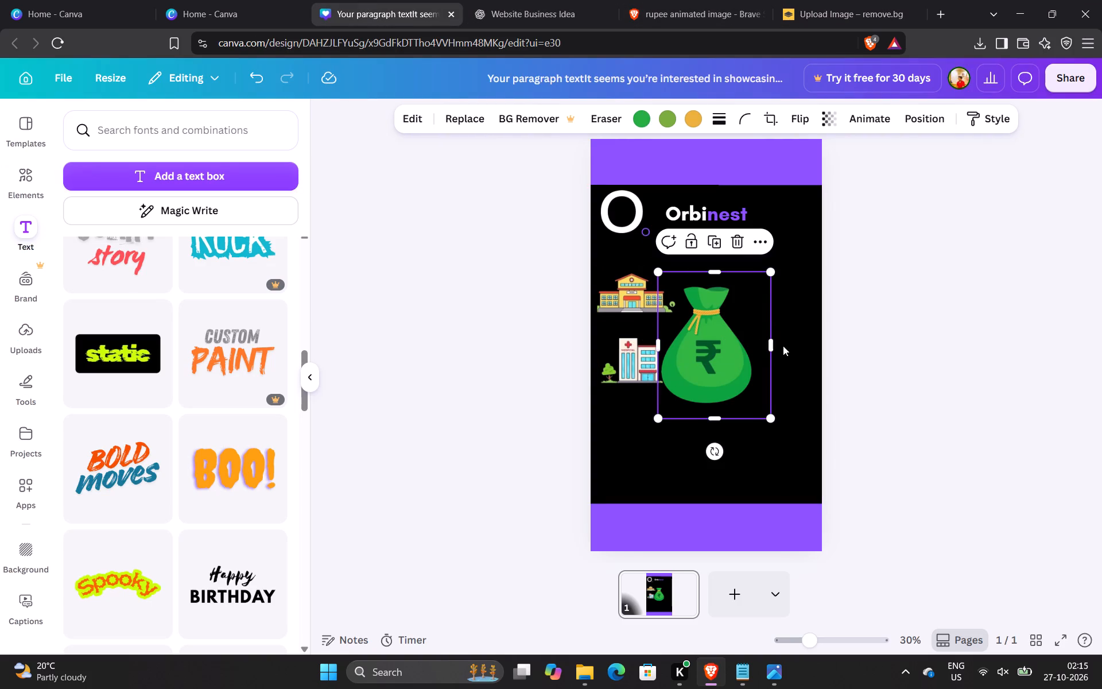
pyautogui.moveTo(770, 349); pyautogui.dragTo(754, 351)
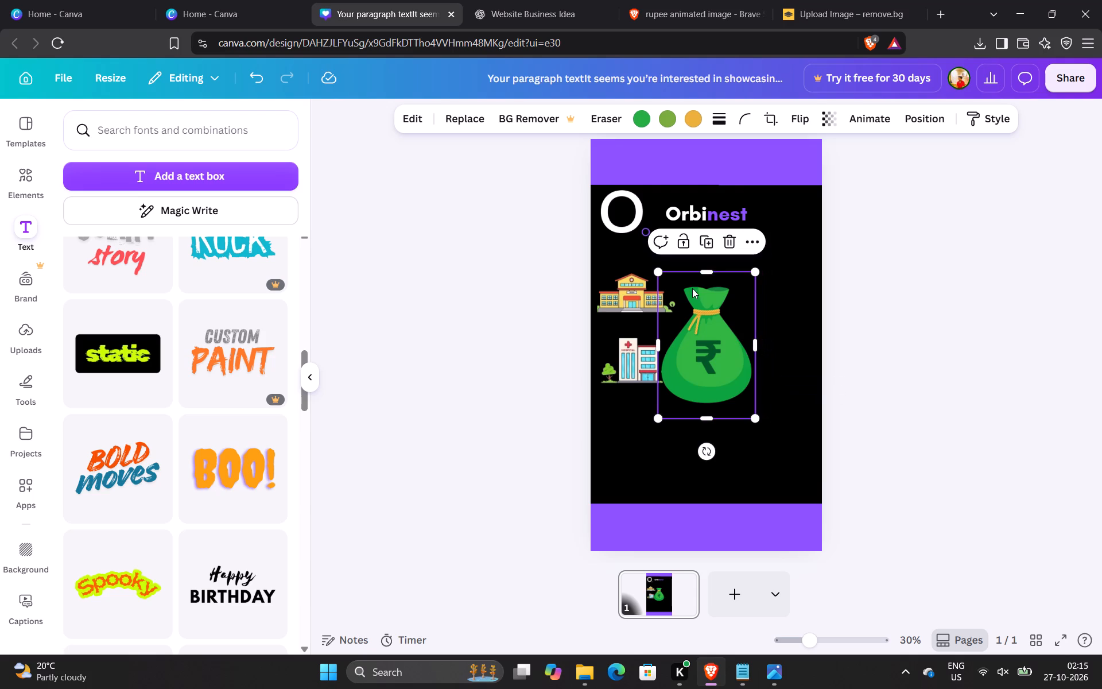
pyautogui.moveTo(696, 273); pyautogui.dragTo(696, 281)
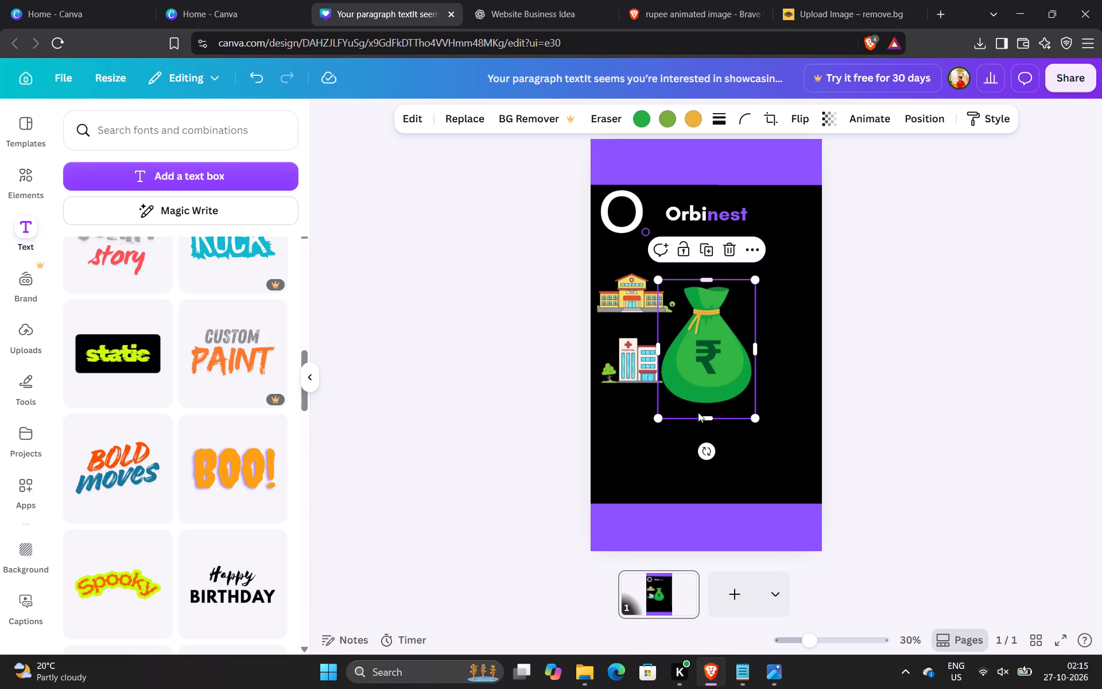
pyautogui.moveTo(699, 415); pyautogui.dragTo(703, 402)
# Shrink the money bag proportionally to about 405 × 529.
pyautogui.moveTo(659, 281); pyautogui.dragTo(671, 300)
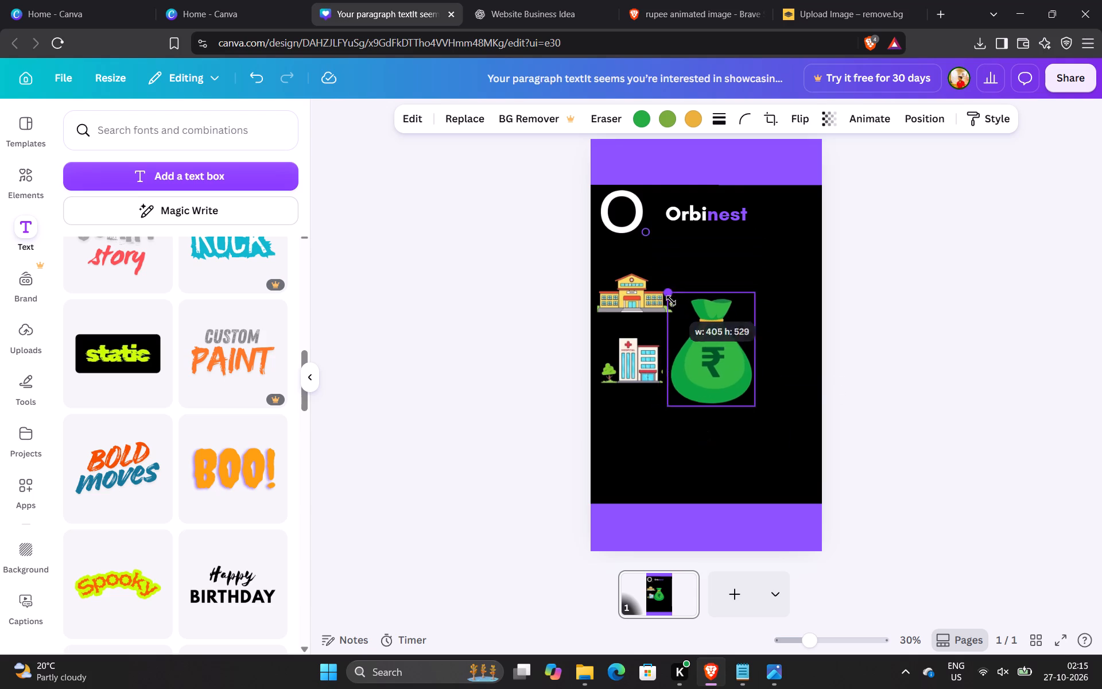
# Shrink the green rupee money bag on the Canva page and place it beneath the hospital.
pyautogui.moveTo(671, 300); pyautogui.dragTo(688, 350)
pyautogui.moveTo(717, 377); pyautogui.dragTo(620, 429)
pyautogui.moveTo(598, 382); pyautogui.dragTo(607, 394)
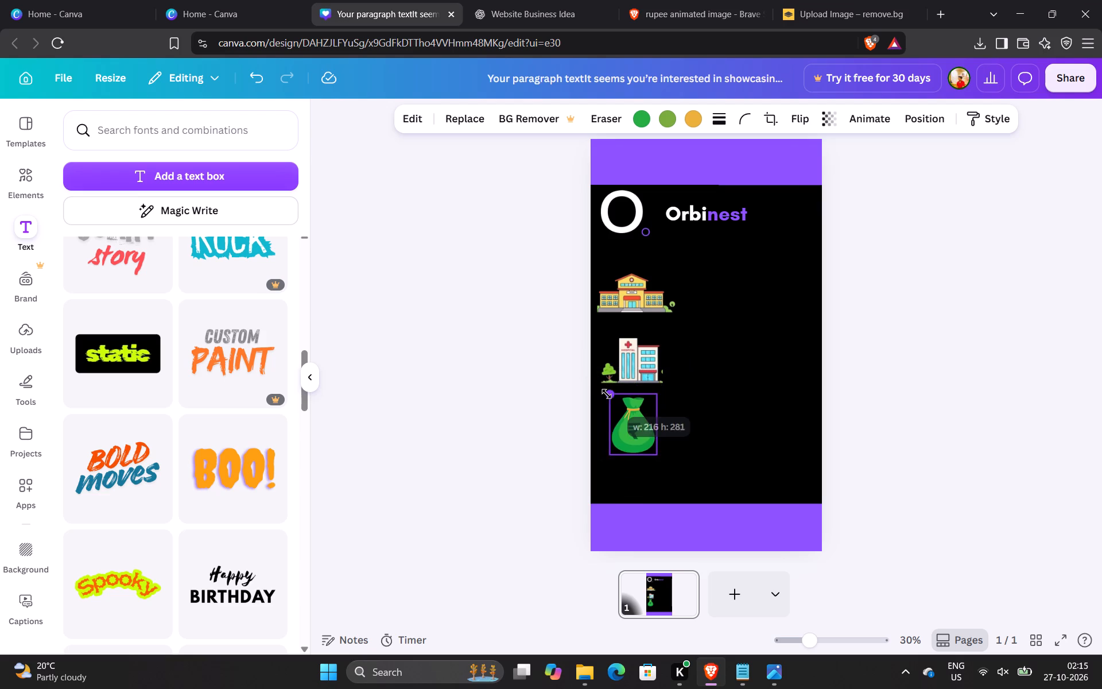
pyautogui.moveTo(607, 394); pyautogui.dragTo(613, 406)
# Shrink the school image slightly and move it up beneath the Orbinest logo, close to the page's left edge.
pyautogui.click(653, 290)
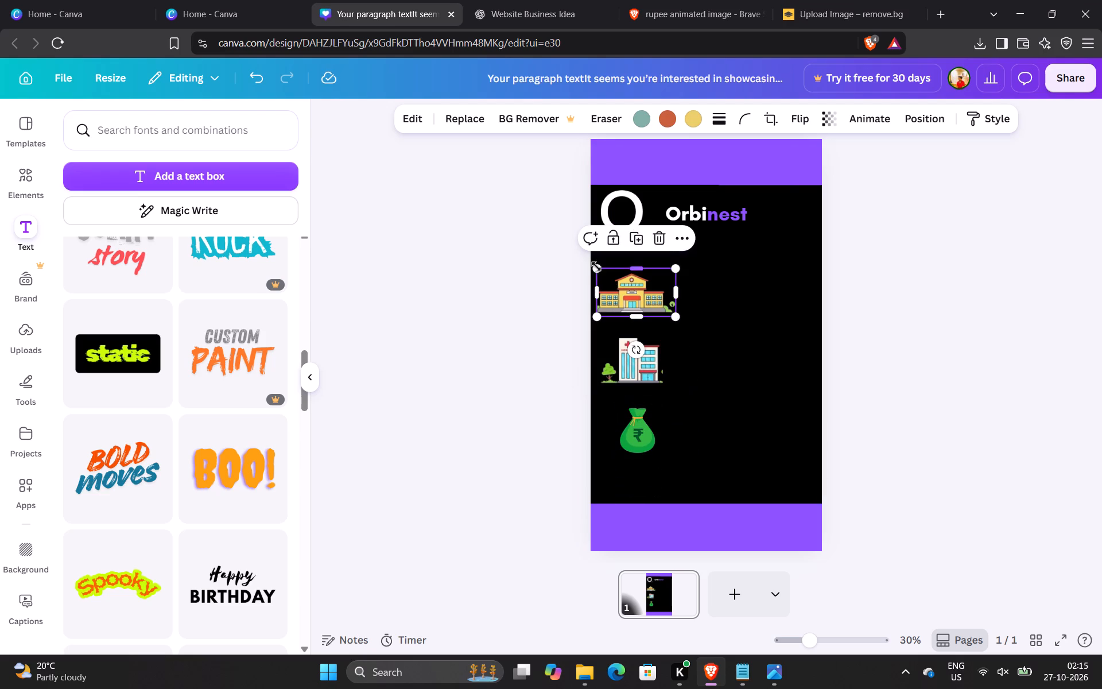
pyautogui.moveTo(596, 266); pyautogui.dragTo(603, 282)
pyautogui.moveTo(639, 296); pyautogui.dragTo(628, 288)
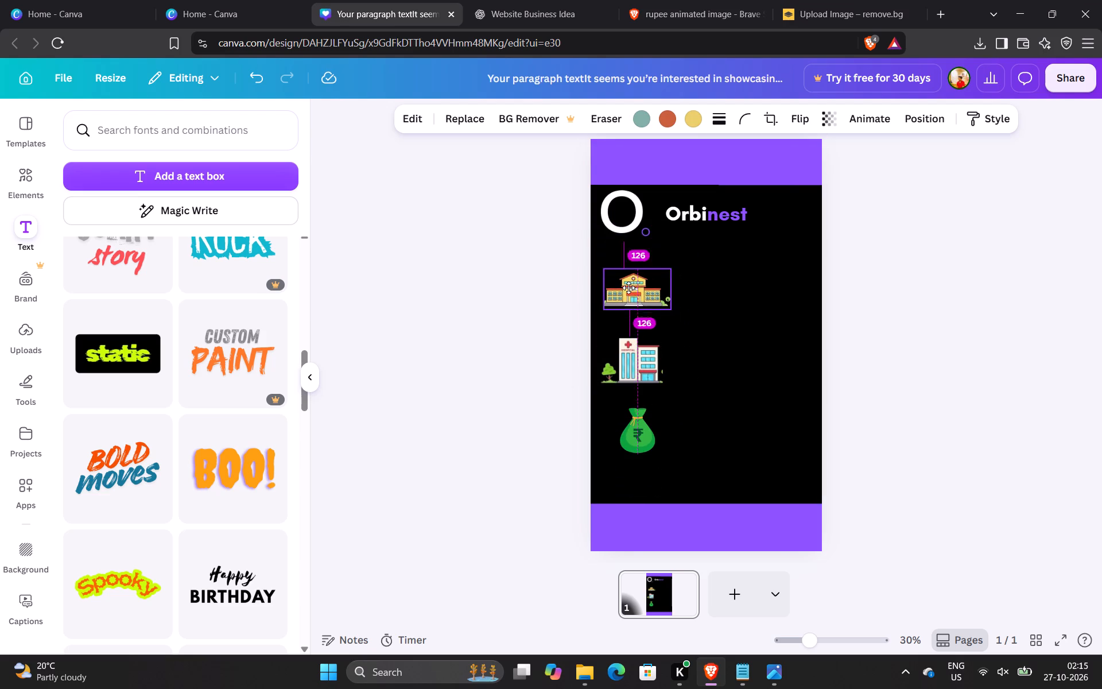
pyautogui.moveTo(628, 288); pyautogui.dragTo(622, 274)
pyautogui.click(628, 281)
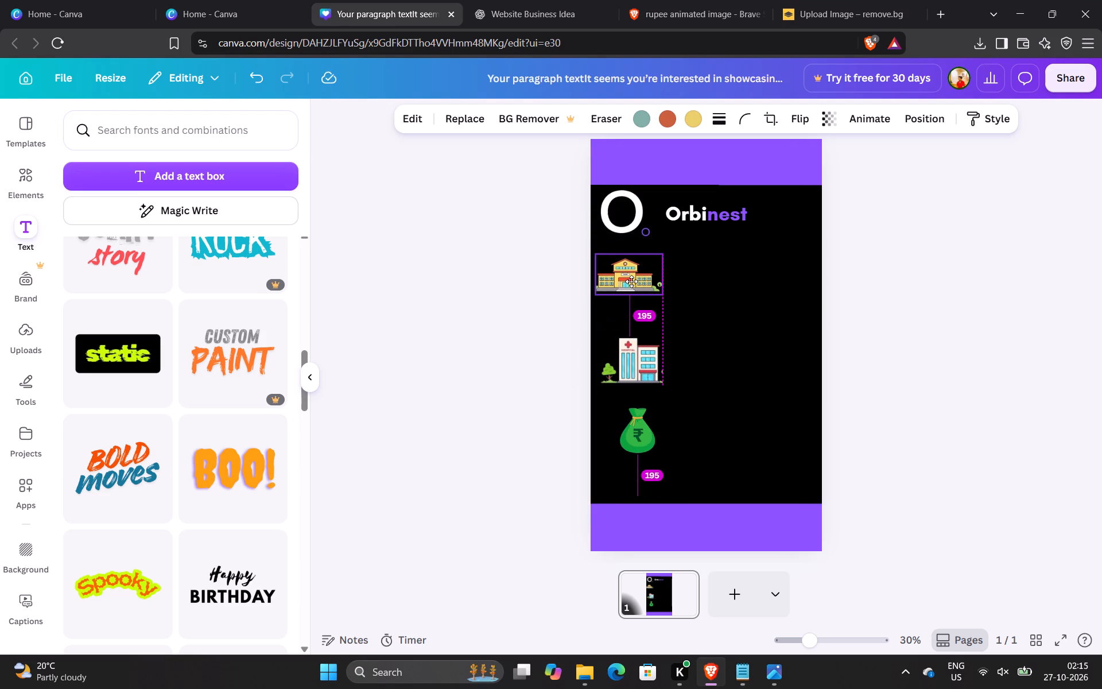
# Move the hospital and rupee money bag up beneath the school, forming an evenly spaced column along the page's left side.
pyautogui.moveTo(633, 369); pyautogui.dragTo(632, 340)
pyautogui.moveTo(633, 442); pyautogui.dragTo(619, 397)
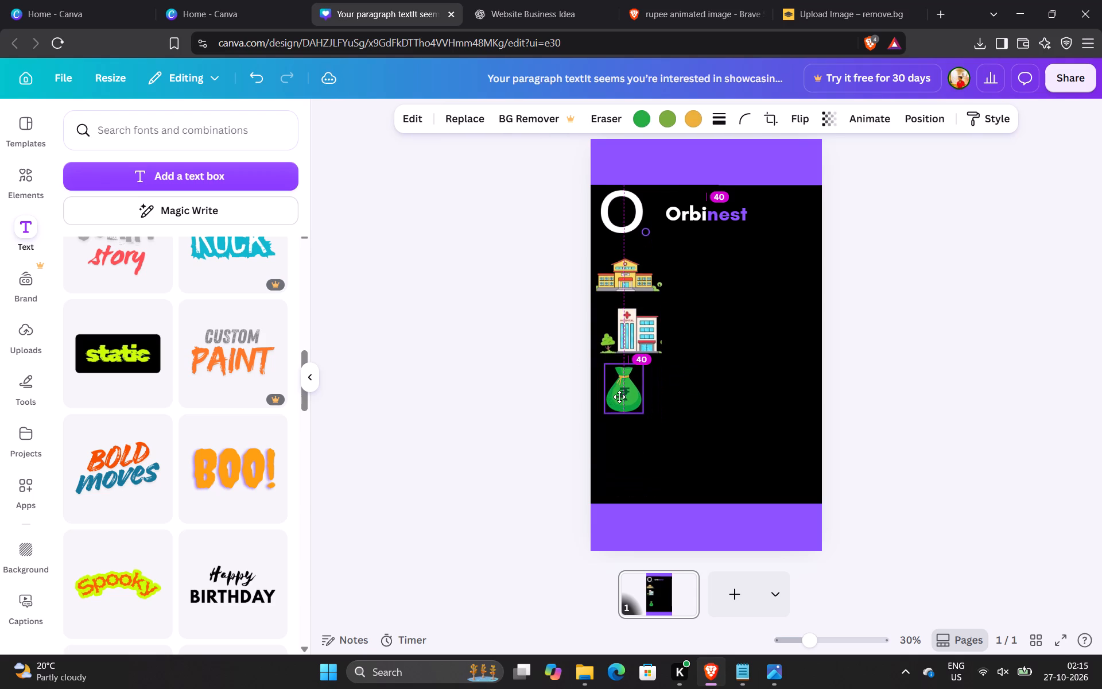
pyautogui.moveTo(619, 397); pyautogui.dragTo(619, 400)
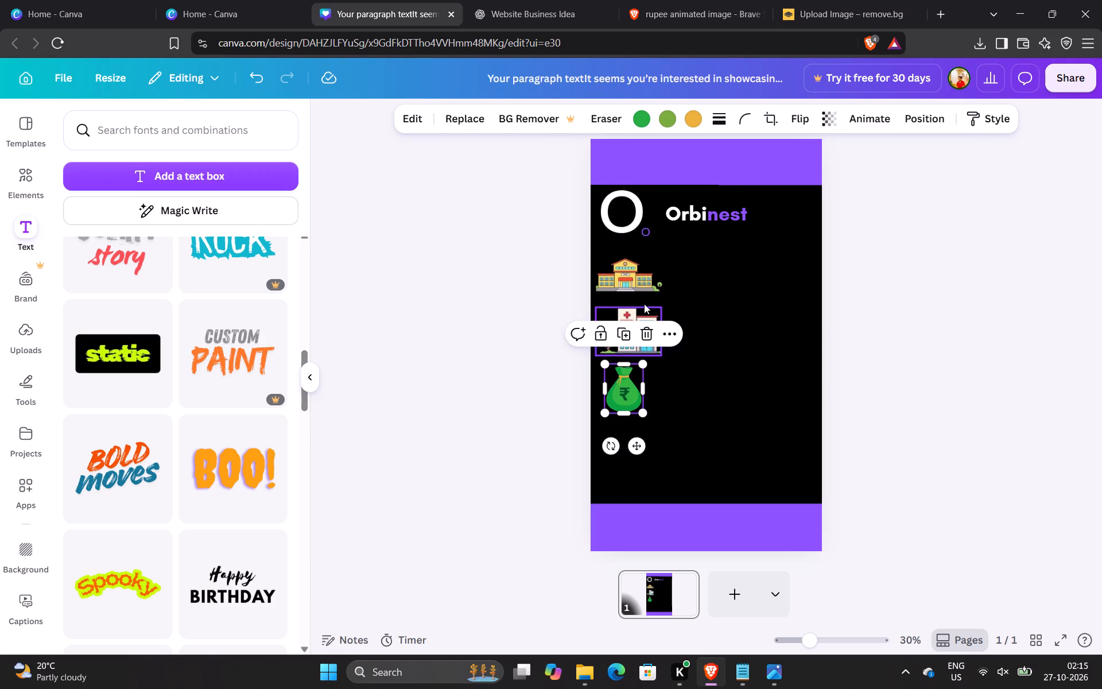
pyautogui.click(639, 309)
pyautogui.moveTo(625, 330); pyautogui.dragTo(625, 325)
pyautogui.click(983, 389)
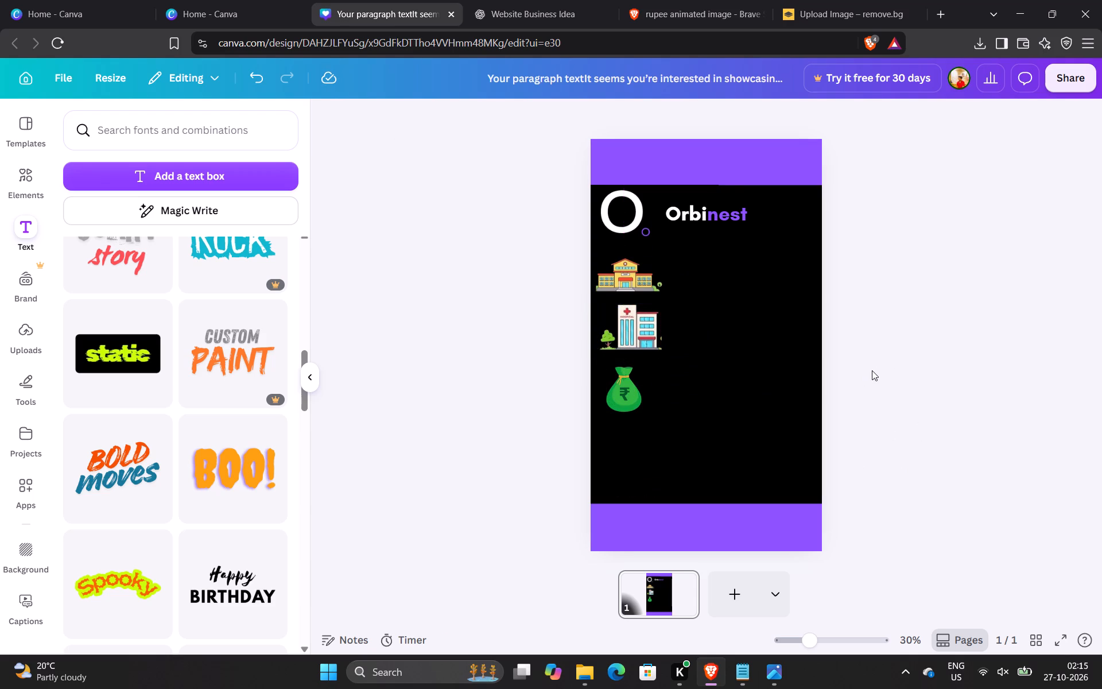
pyautogui.moveTo(625, 318); pyautogui.dragTo(616, 319)
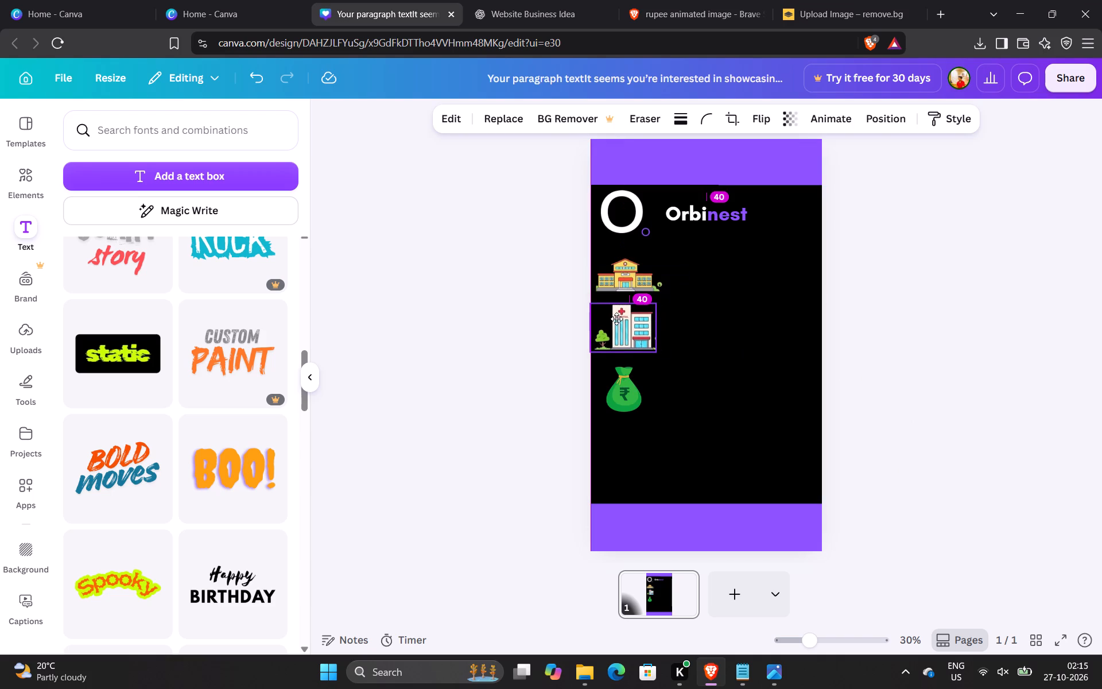
pyautogui.moveTo(616, 319); pyautogui.dragTo(616, 319)
pyautogui.click(484, 320)
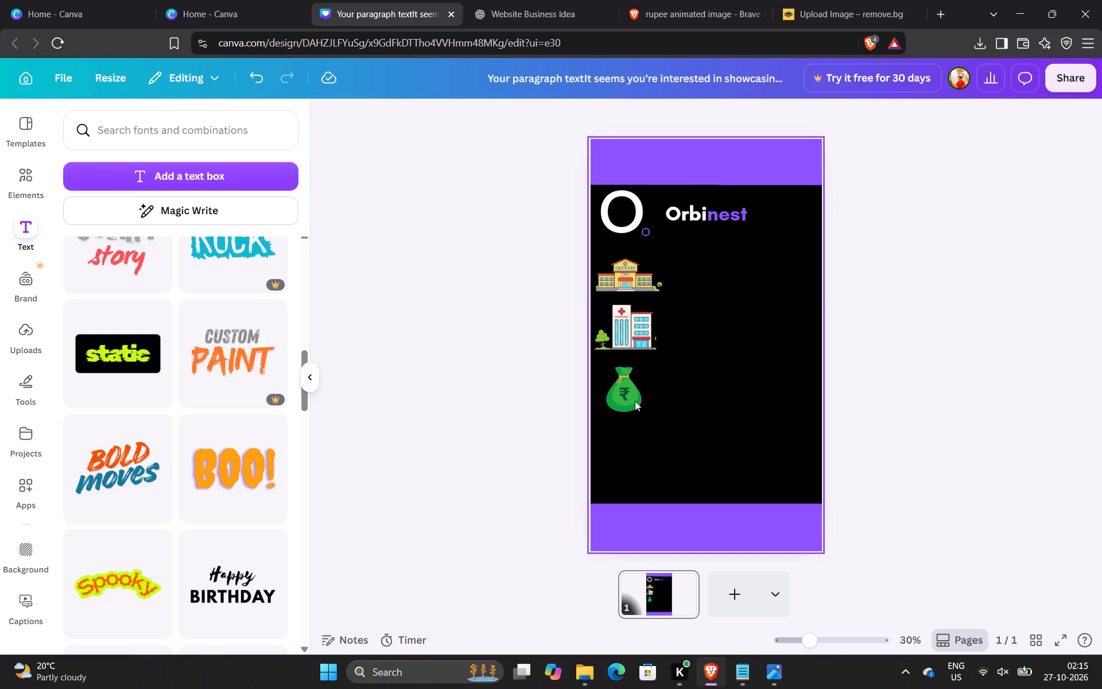
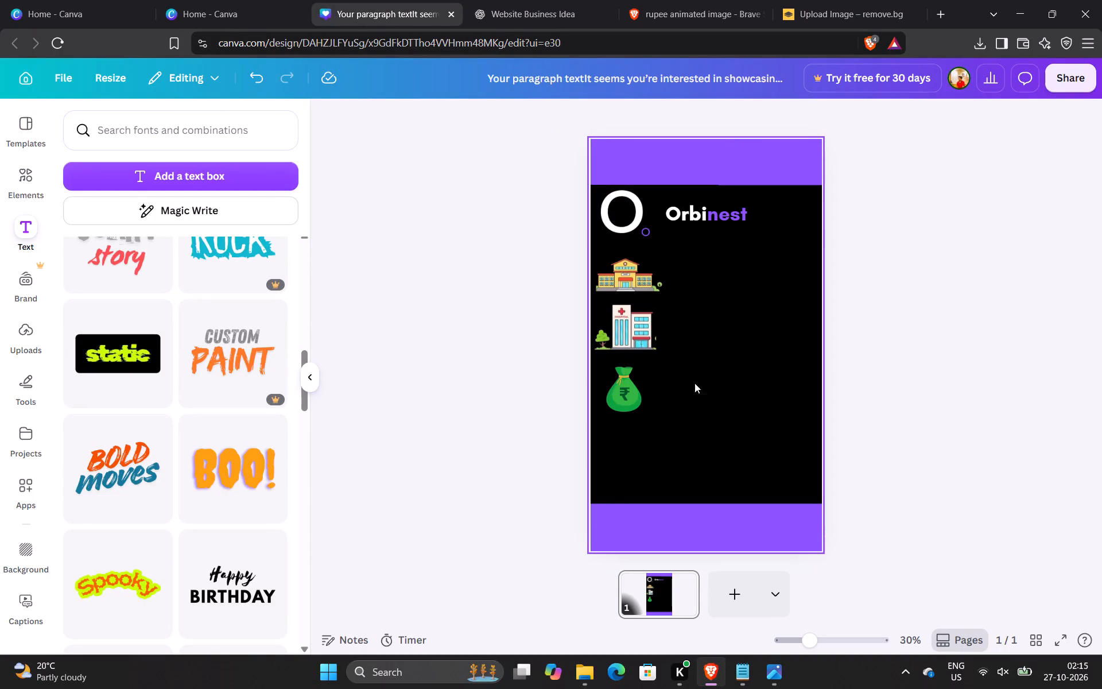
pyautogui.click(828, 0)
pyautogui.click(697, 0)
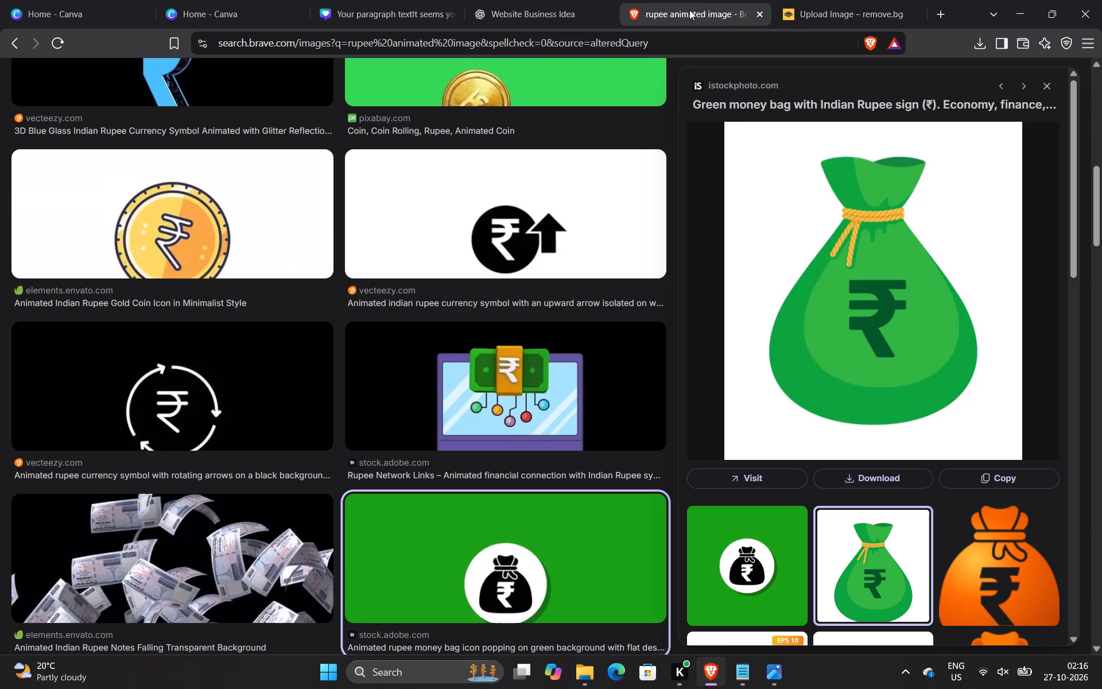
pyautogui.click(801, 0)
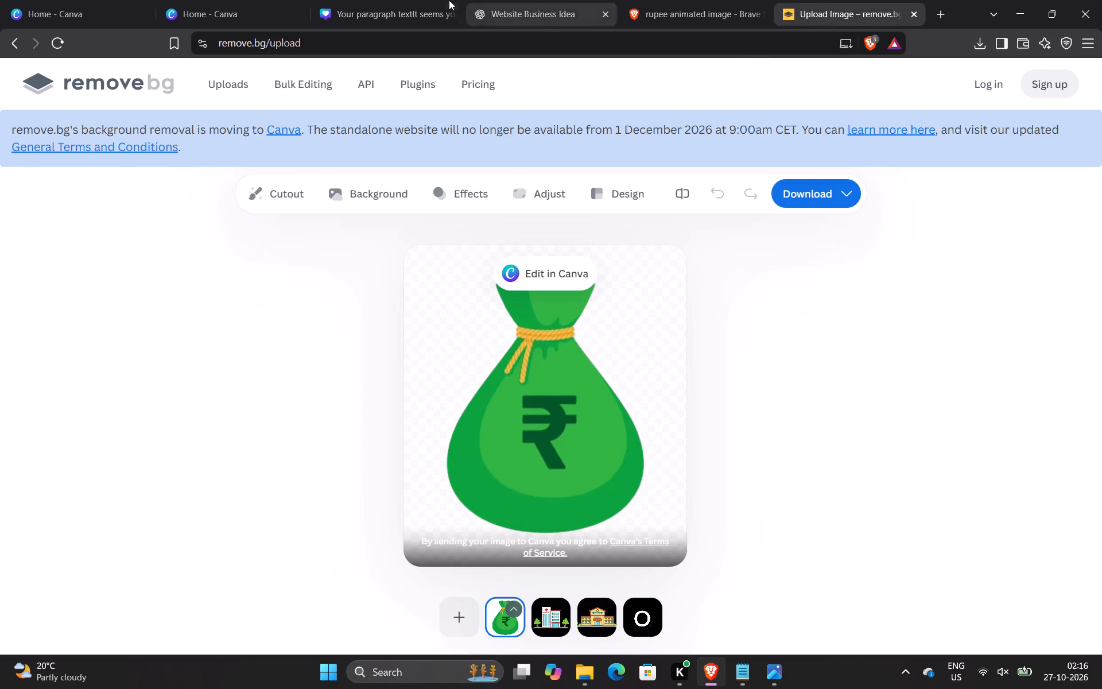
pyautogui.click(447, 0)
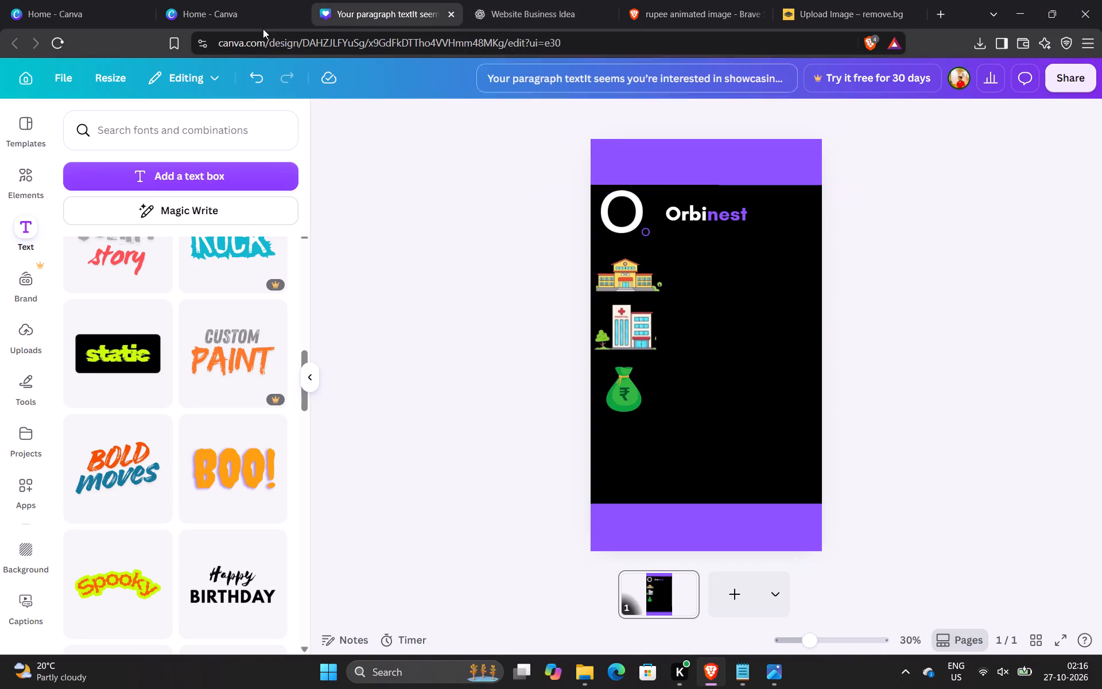
# Close the Canva, Website Business Idea, rupee image search and remove.bg browser tabs, leaving only an empty new tab open.
pyautogui.click(125, 11)
pyautogui.click(146, 10)
pyautogui.click(142, 11)
pyautogui.click(142, 11)
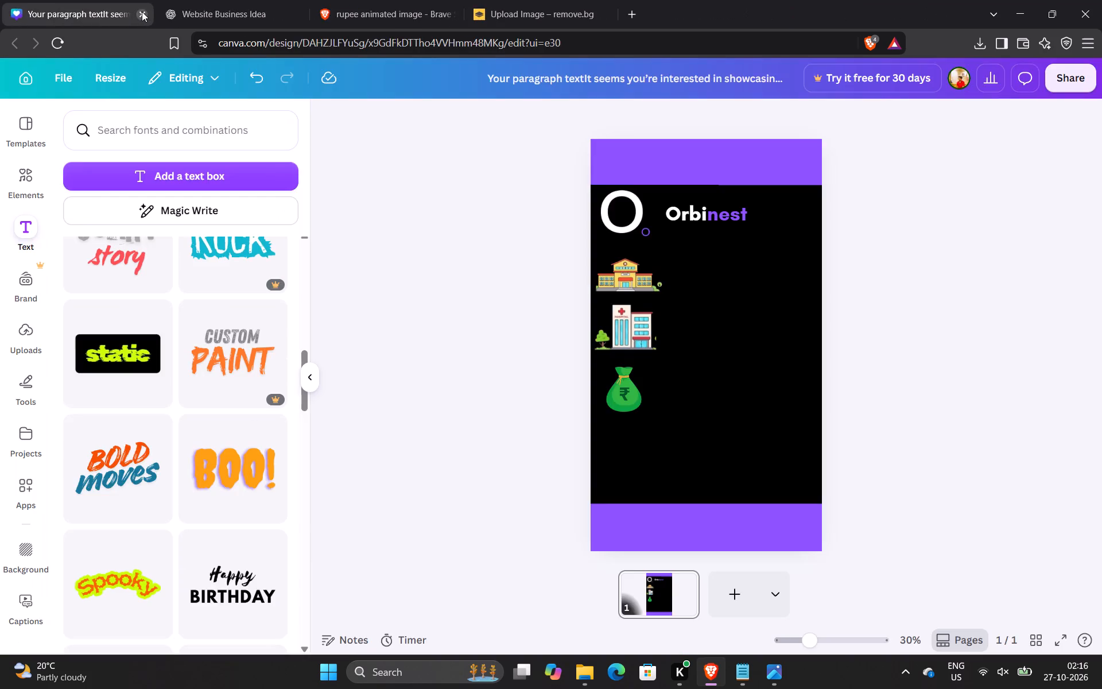
pyautogui.click(142, 11)
pyautogui.click(142, 11)
pyautogui.click(154, 6)
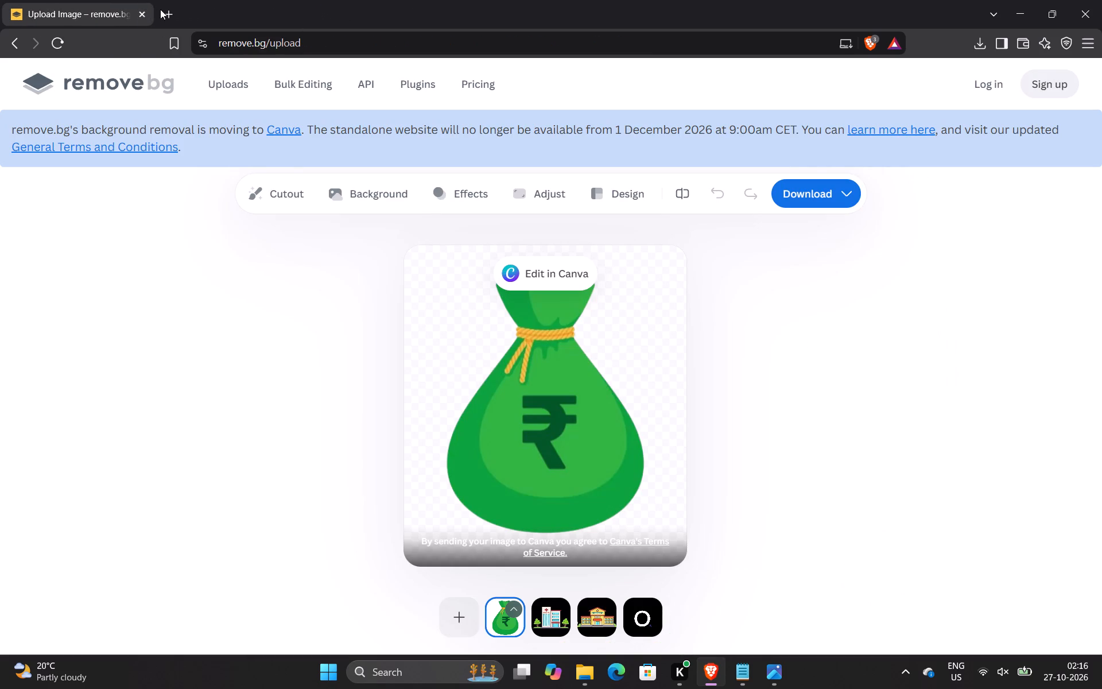
pyautogui.click(164, 9)
pyautogui.click(162, 10)
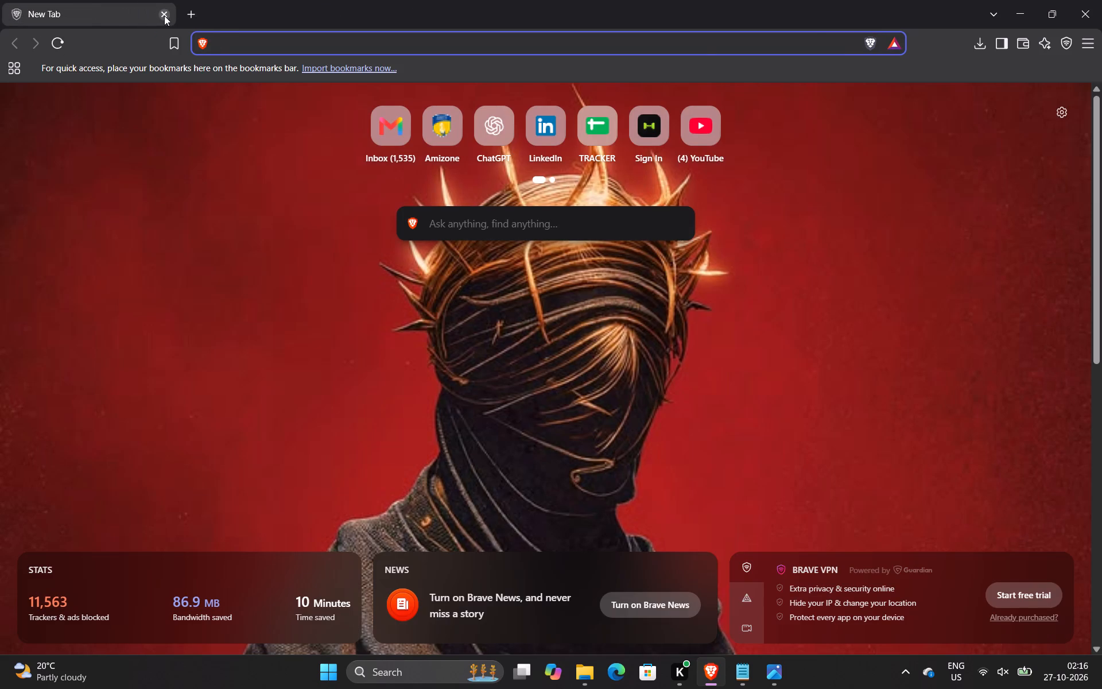